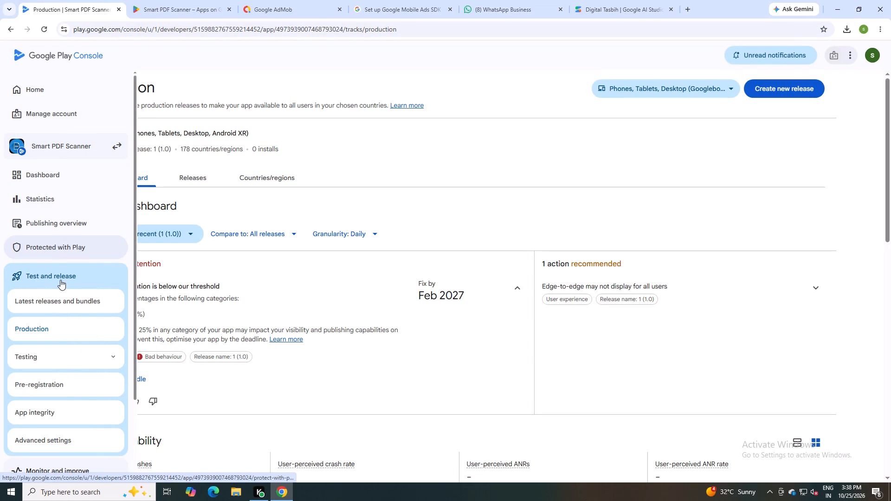
In Play Console, go to Smart PDF Scanner's store listings under Grow users and open the default listing for editing.
scroll(69, 401, "down", 3)
left_click(68, 392)
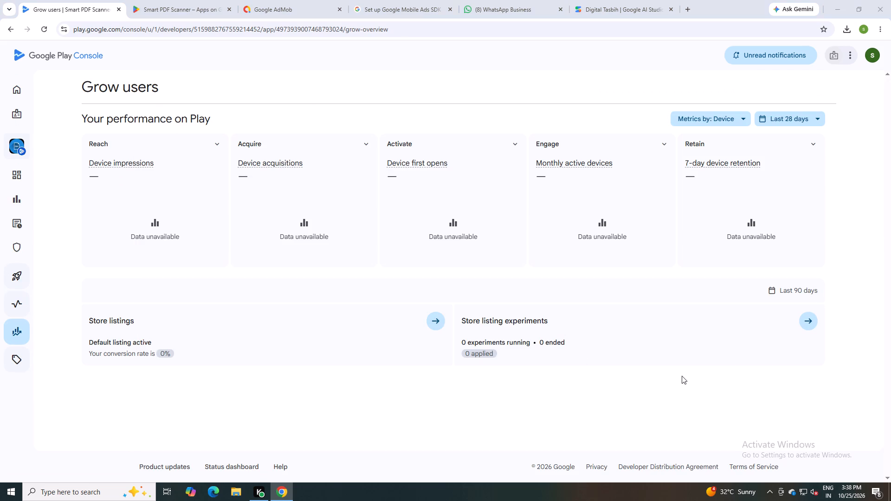
scroll(682, 376, "down", 3)
scroll(681, 376, "up", 3)
scroll(681, 376, "down", 2)
scroll(681, 376, "up", 4)
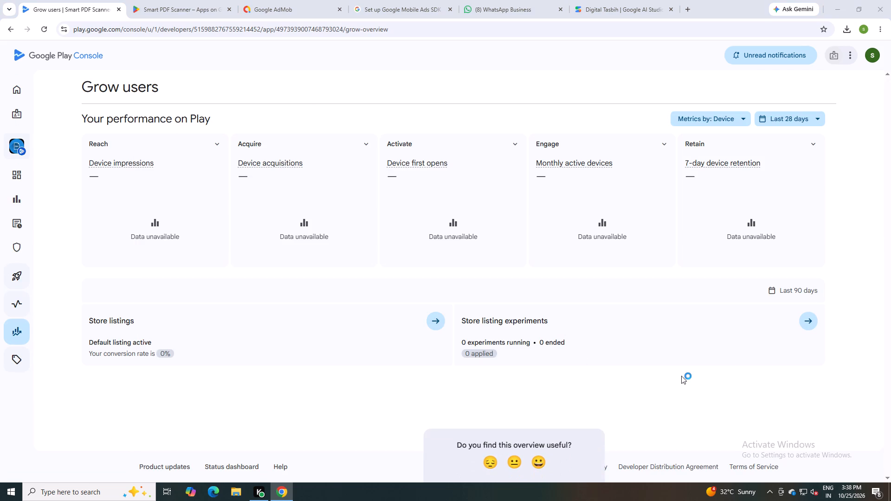
left_click(64, 361)
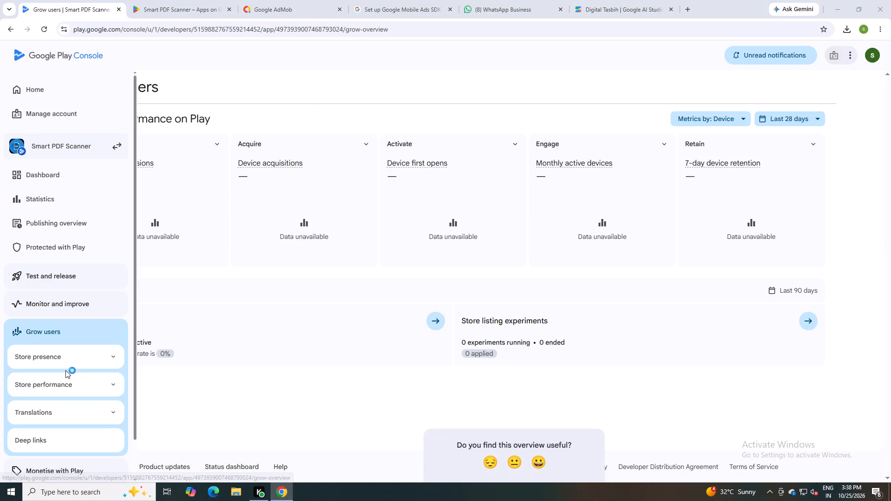
left_click(62, 384)
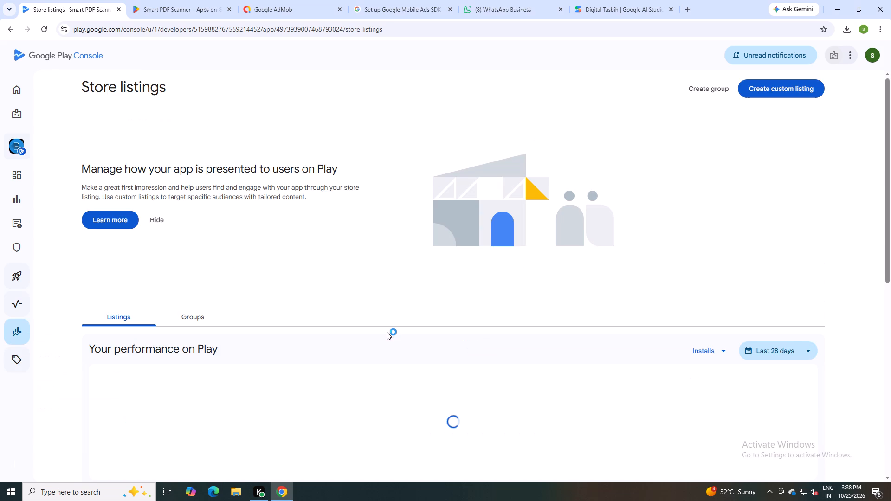
scroll(505, 364, "down", 7)
scroll(734, 333, "down", 4)
left_click(781, 129)
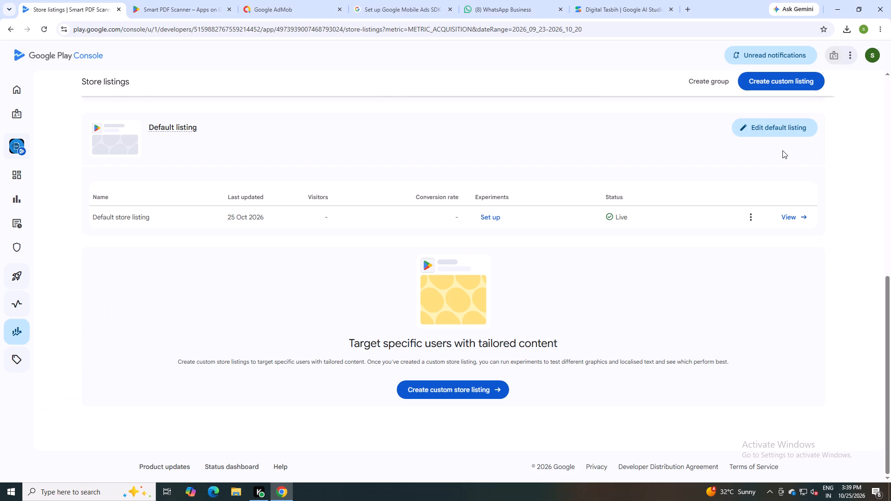
Examine the default listing's app name, descriptions, phone screenshots and the tablet, desktop and Android XR asset sections.
scroll(602, 210, "down", 5)
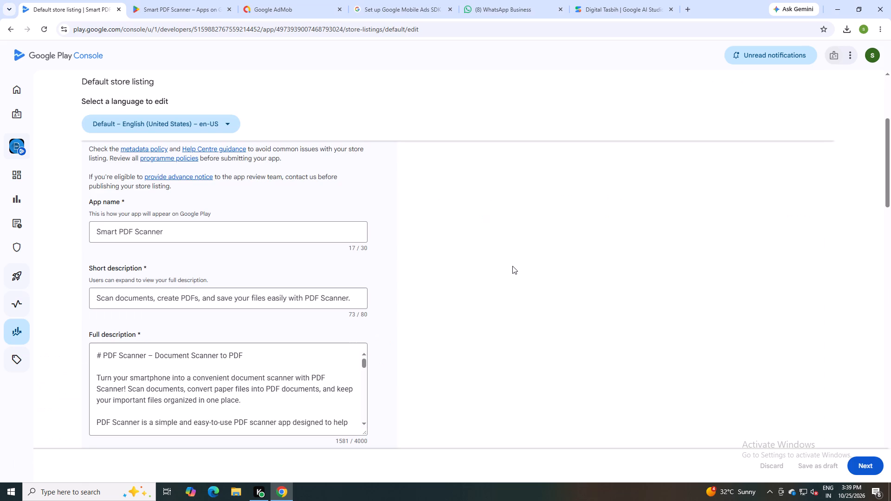
scroll(589, 220, "down", 6)
scroll(522, 260, "down", 11)
scroll(508, 267, "up", 3)
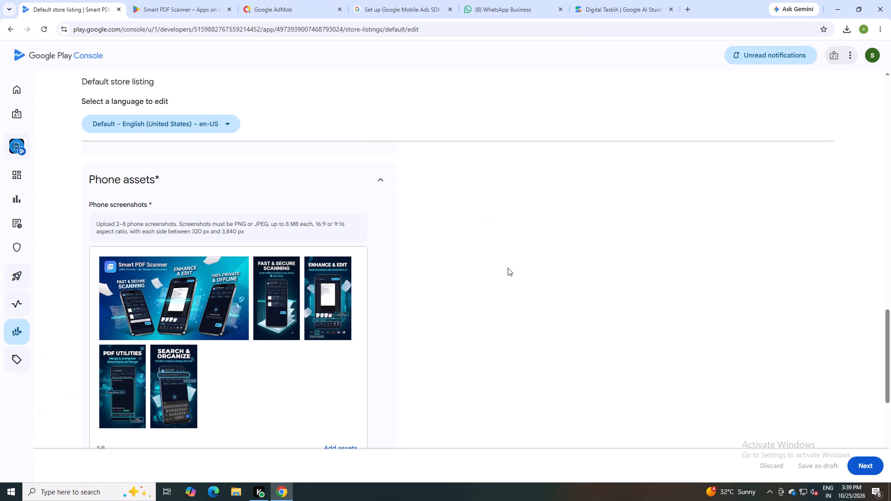
scroll(508, 268, "up", 2)
scroll(508, 268, "down", 6)
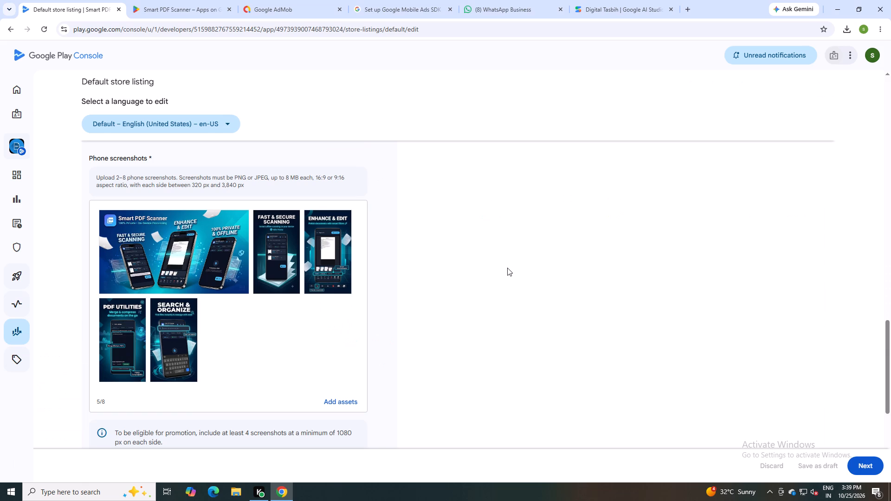
scroll(211, 344, "down", 10)
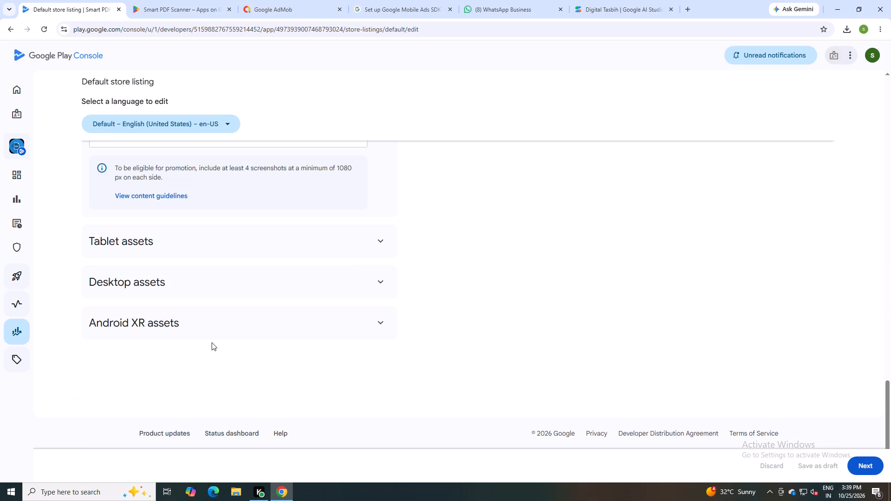
scroll(212, 342, "up", 5)
left_click(184, 240)
Advance the default store listing to its Review stage and look through the AI asset declaration and listing assets.
left_click(862, 463)
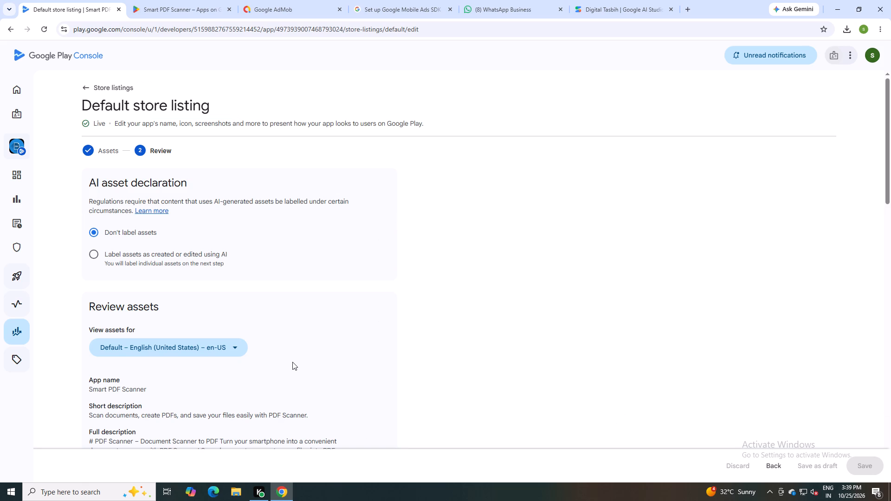
scroll(299, 321, "down", 6)
scroll(292, 362, "down", 1)
scroll(298, 318, "down", 6)
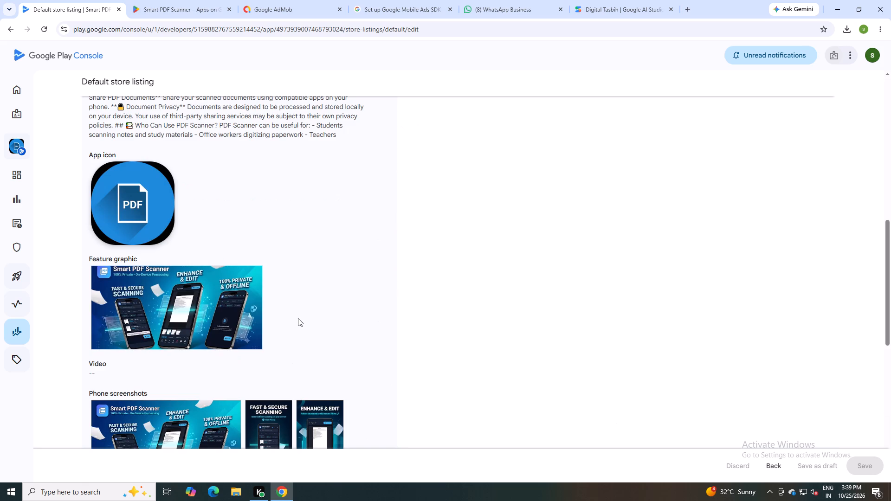
scroll(260, 304, "down", 8)
scroll(261, 304, "up", 4)
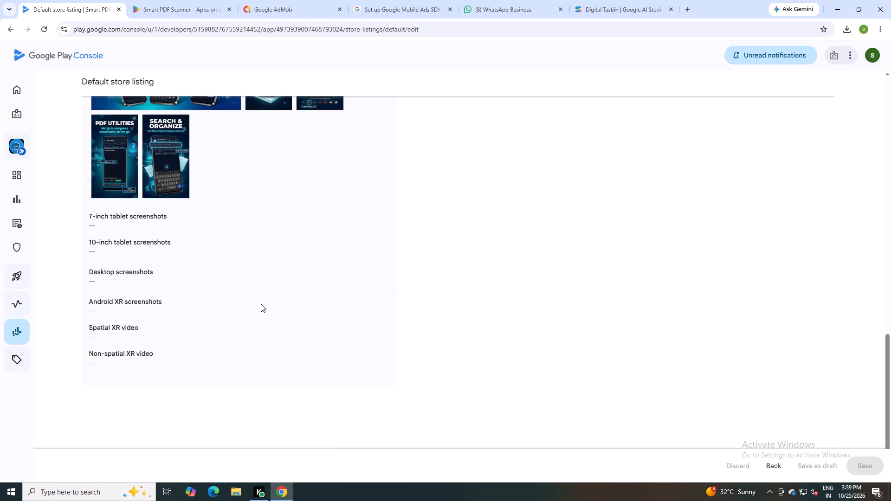
scroll(261, 304, "up", 13)
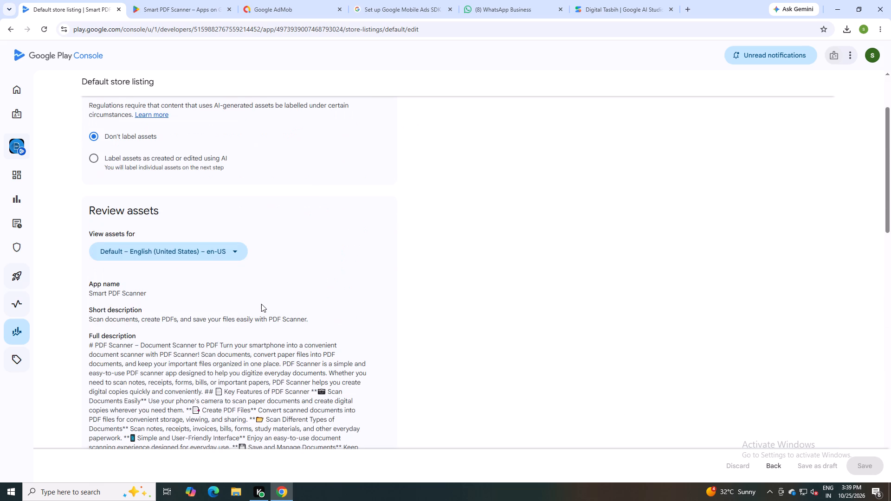
scroll(261, 304, "up", 6)
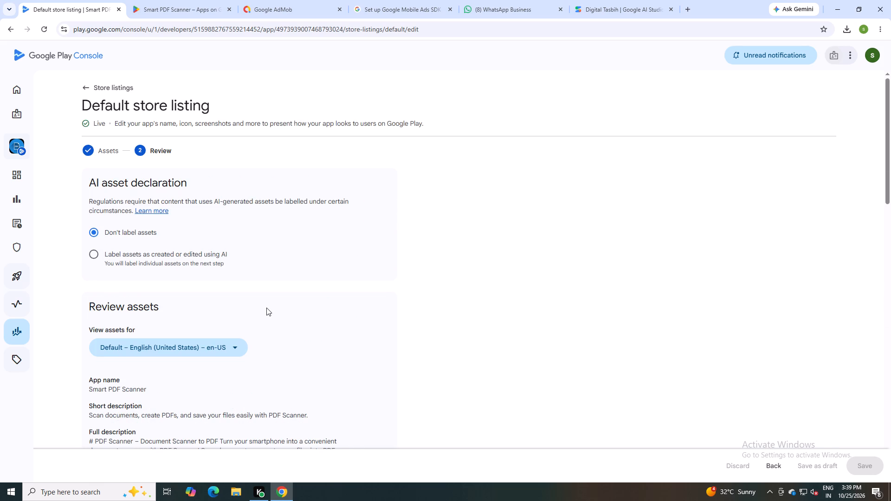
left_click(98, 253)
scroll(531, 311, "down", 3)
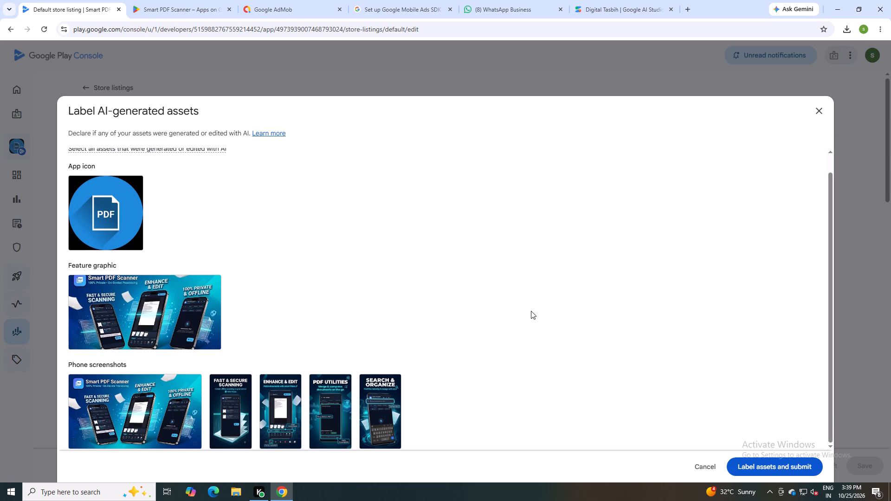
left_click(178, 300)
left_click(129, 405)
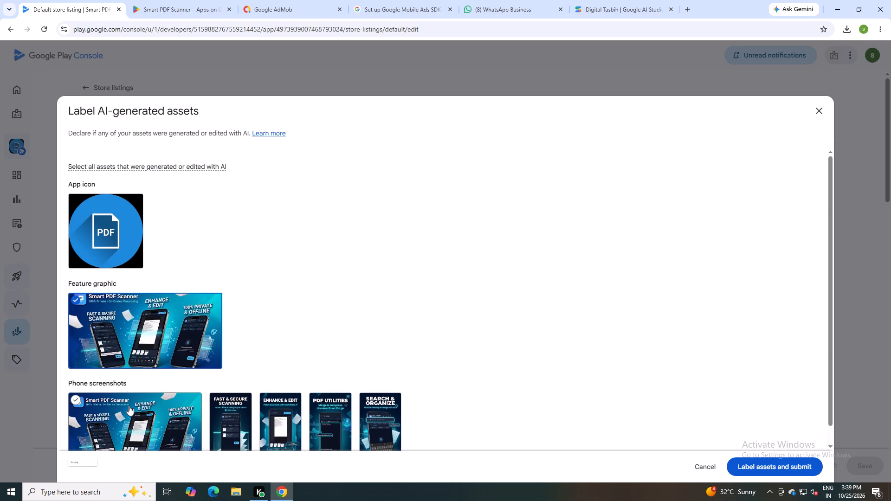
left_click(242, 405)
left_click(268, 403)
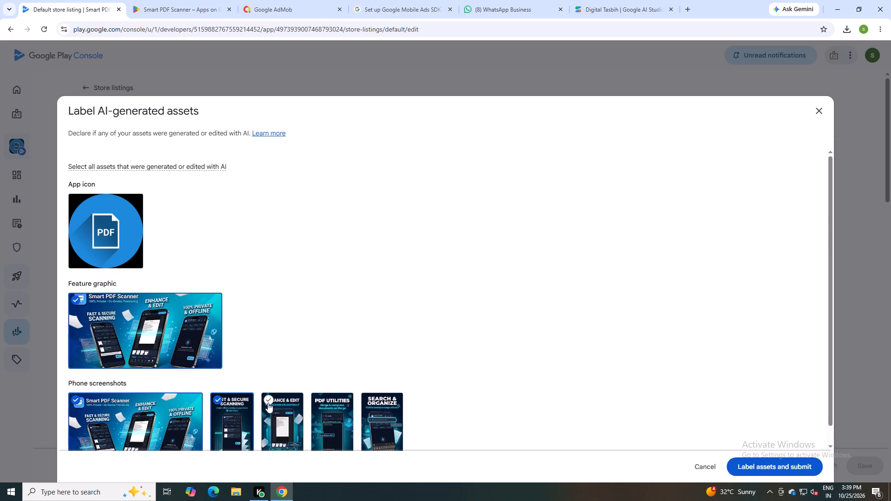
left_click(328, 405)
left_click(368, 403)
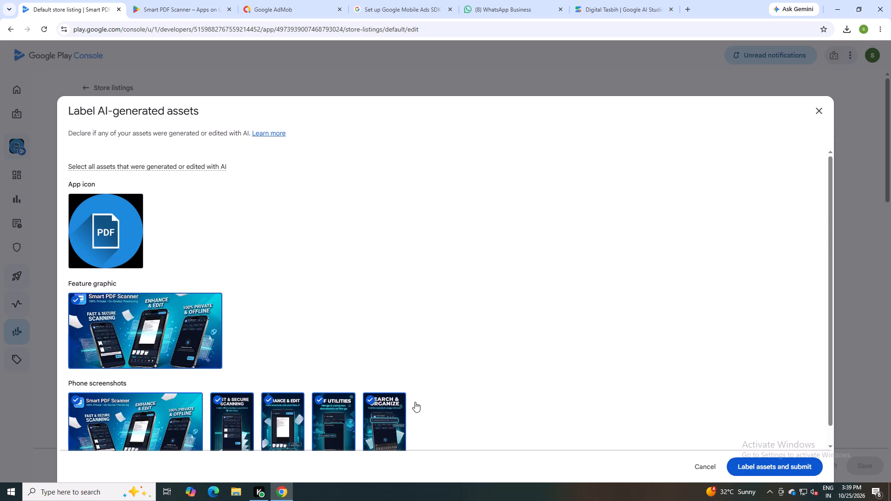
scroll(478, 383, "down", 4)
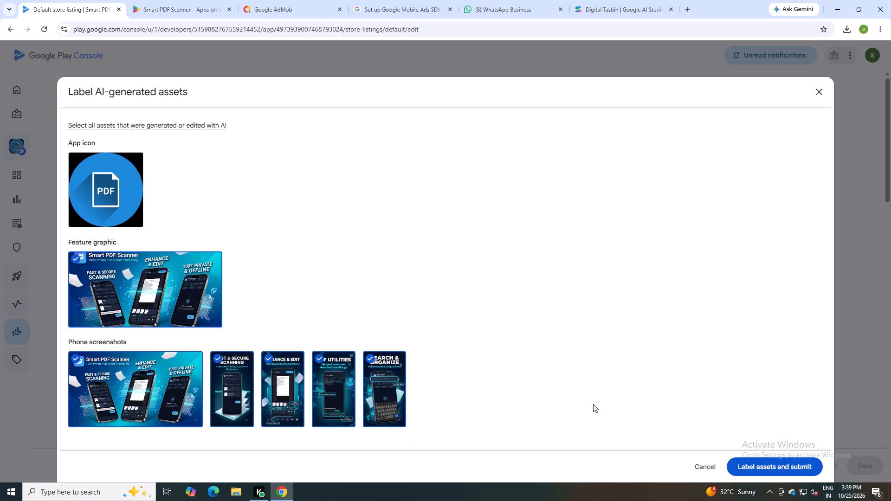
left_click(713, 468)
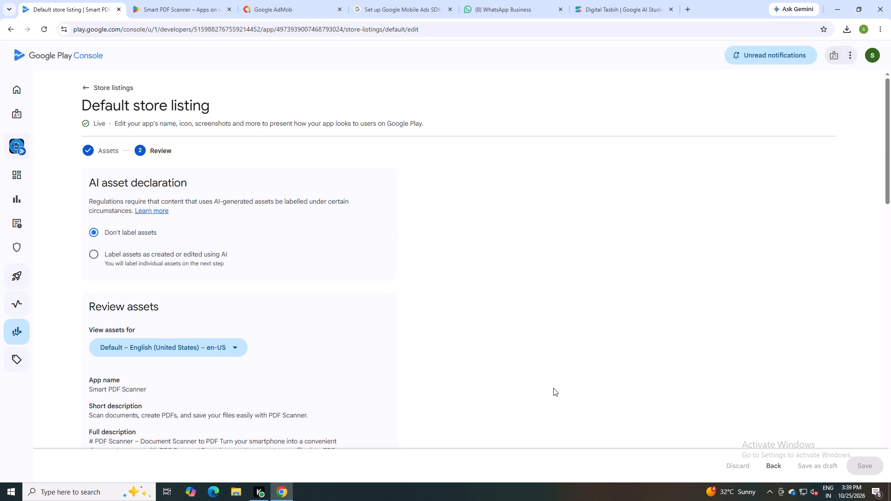
Go to the Play Console home, reload it, and open Smart PDF Scanner's public Google Play page from its dashboard.
left_click(28, 98)
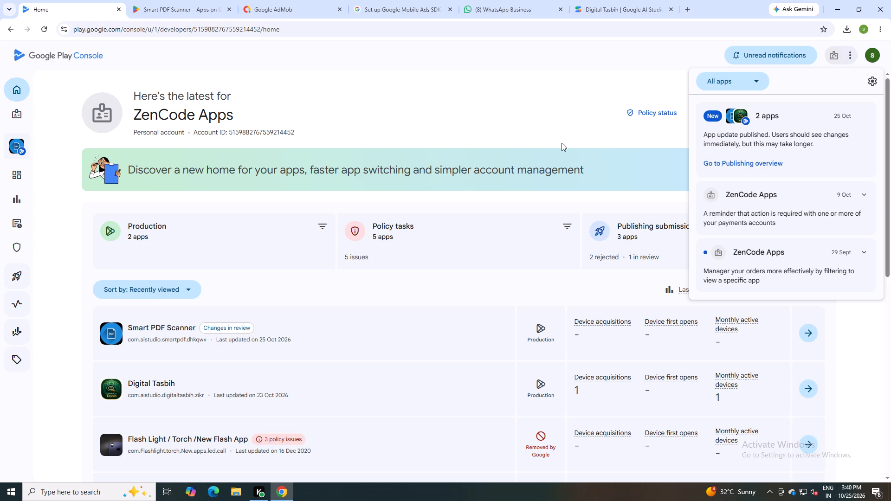
right_click(496, 113)
left_click(539, 153)
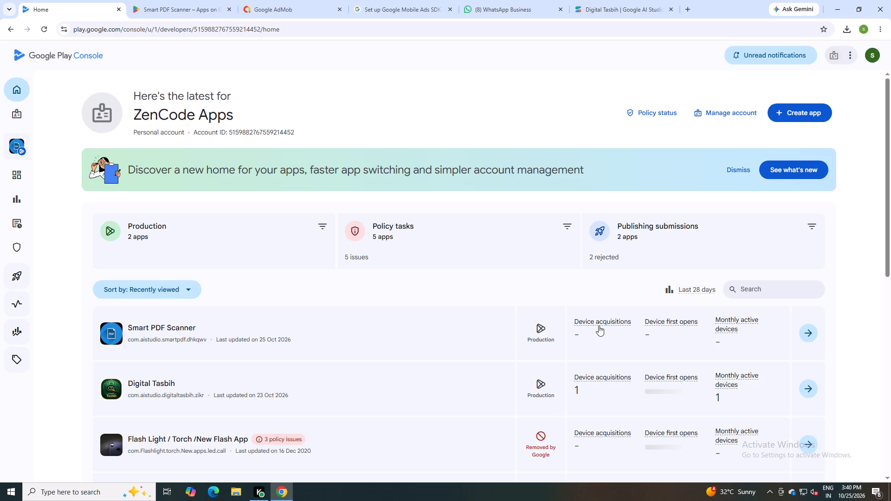
left_click(810, 337)
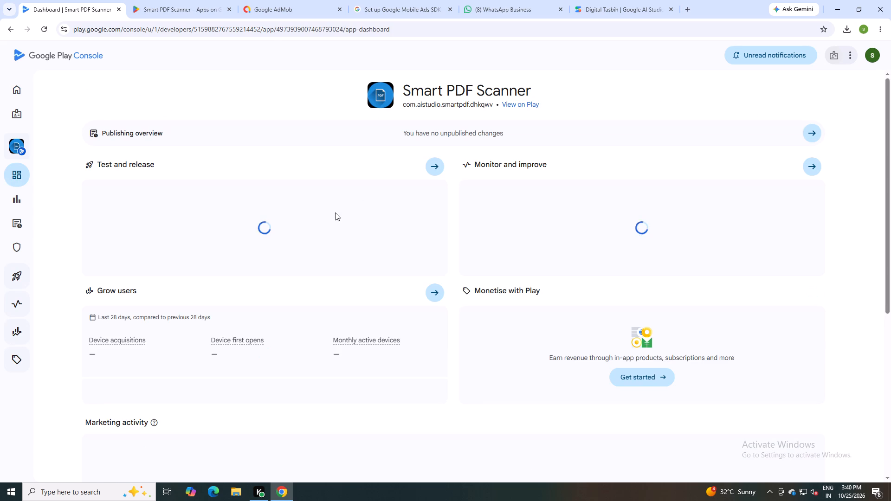
left_click(520, 106)
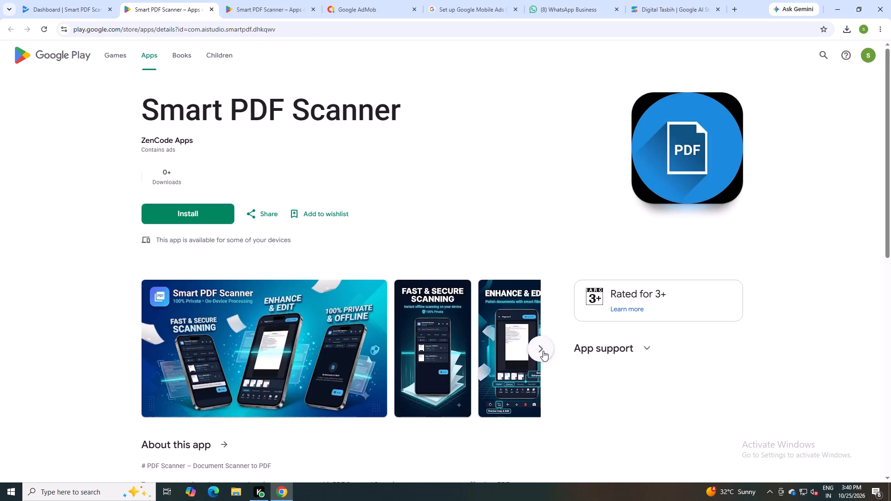
Browse the screenshot carousel on Smart PDF Scanner's Google Play page, checking the Play Console home in between.
left_click(543, 351)
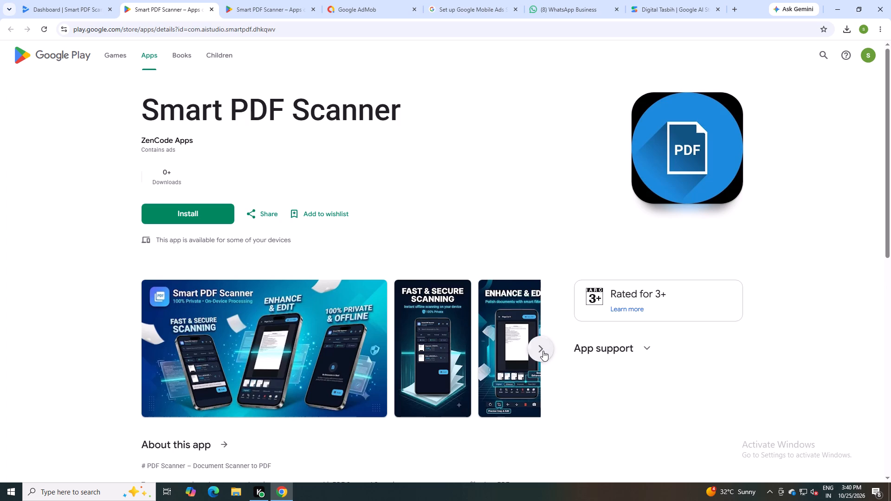
left_click(543, 351)
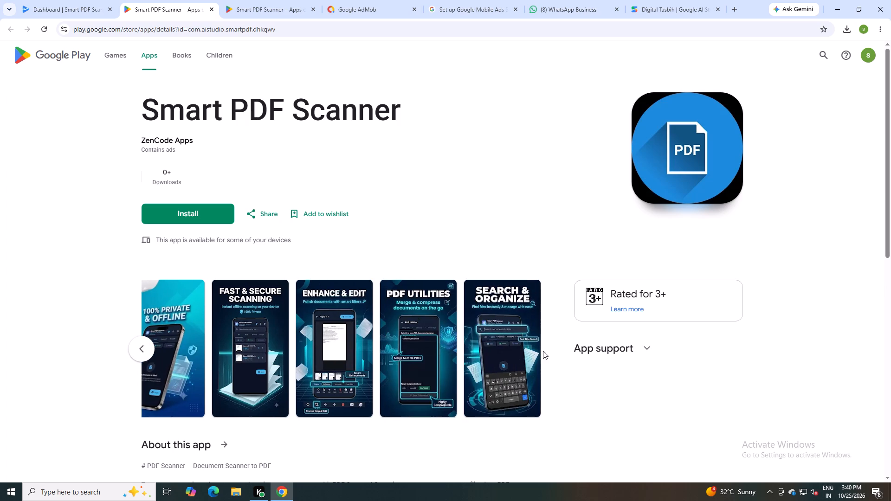
left_click(138, 345)
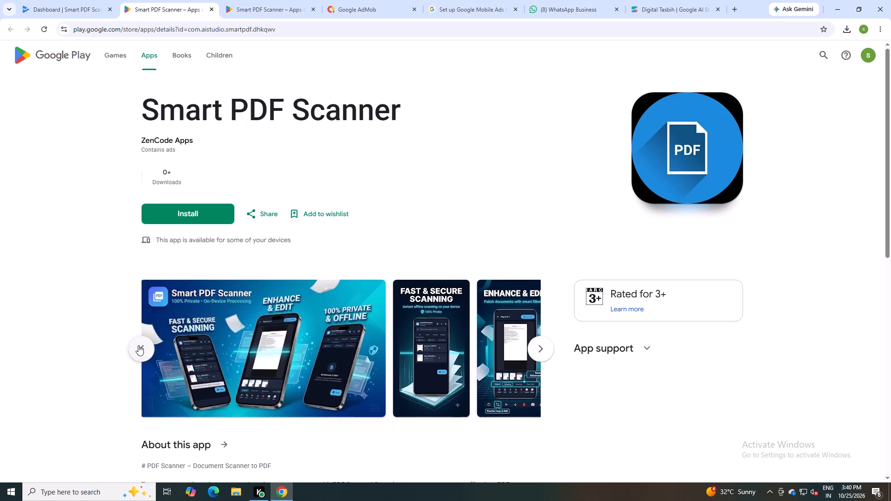
left_click(64, 0)
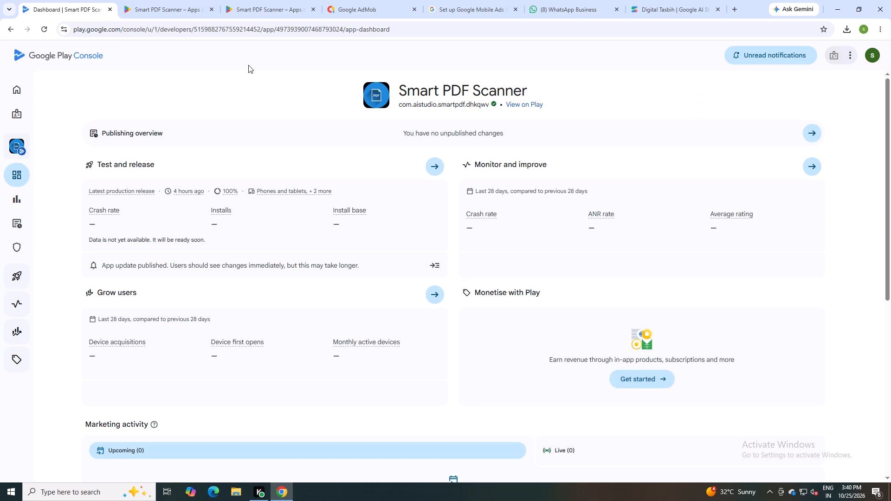
left_click(35, 91)
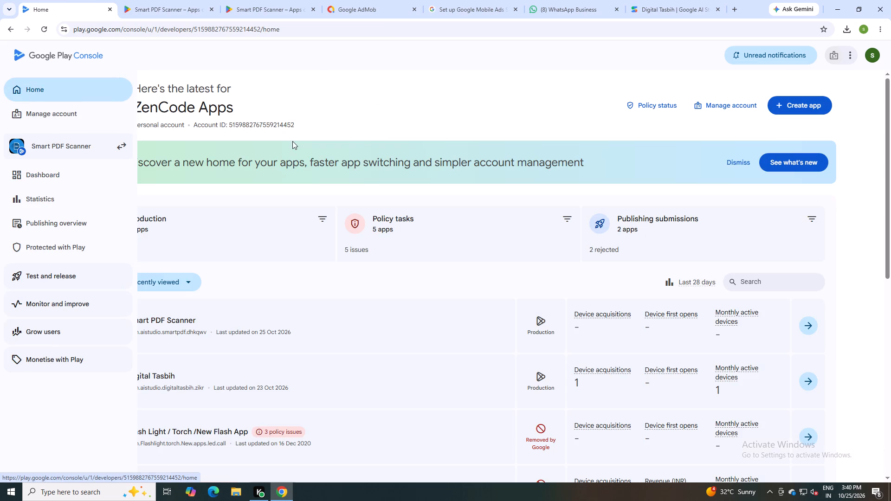
left_click(191, 15)
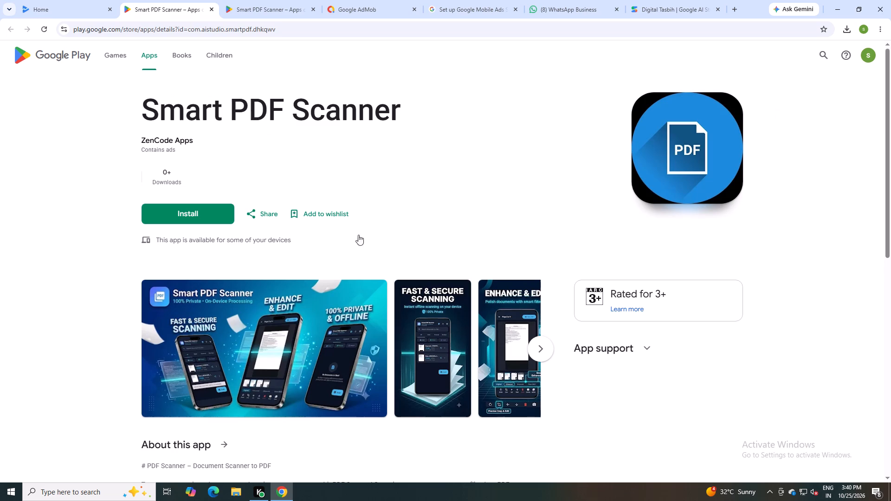
left_click(544, 352)
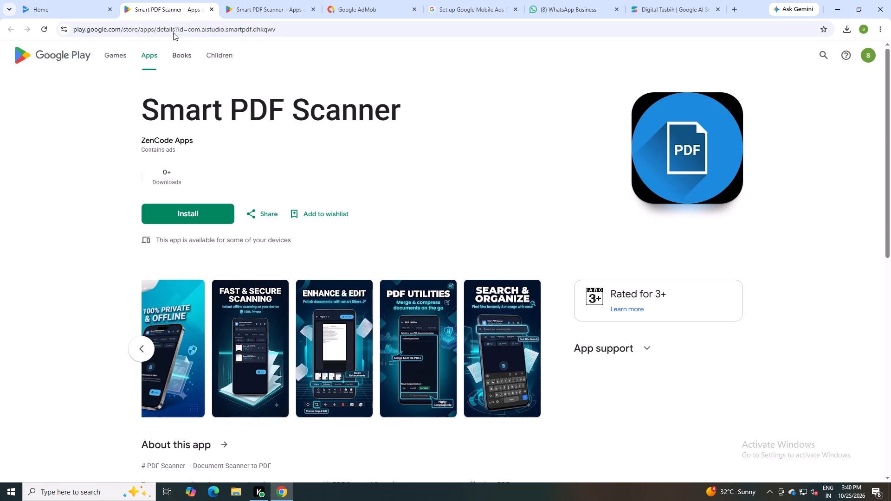
left_click(304, 0)
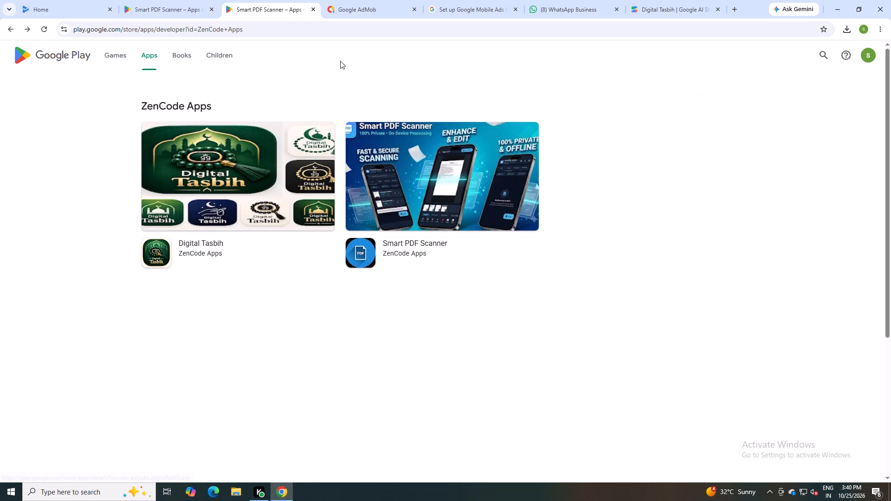
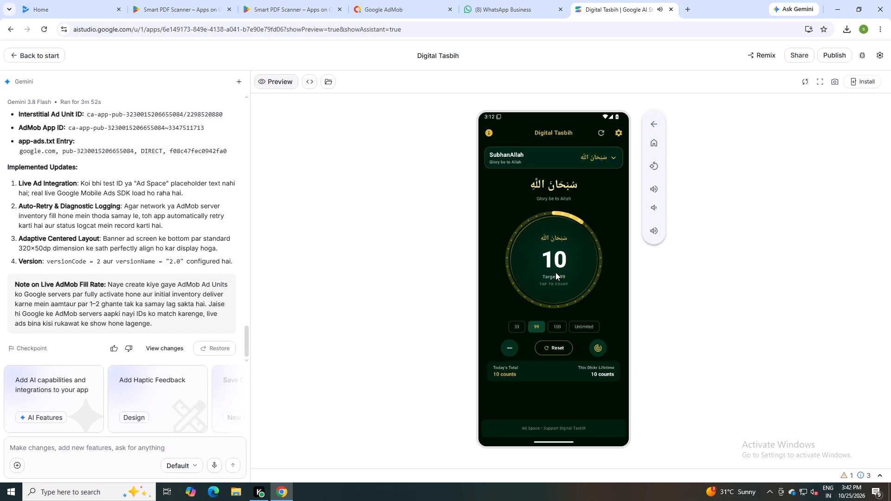
Switch to the Play Console and open Smart PDF Scanner's public Google Play page from its dashboard.
left_click(66, 0)
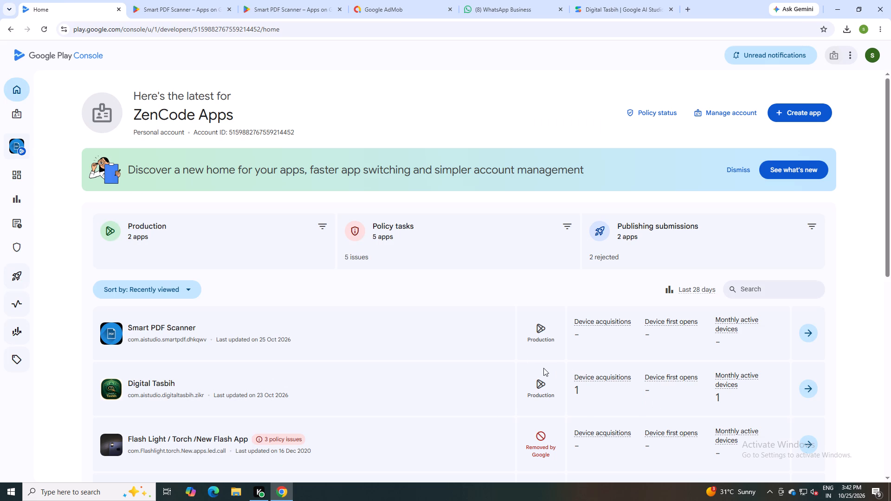
left_click(814, 330)
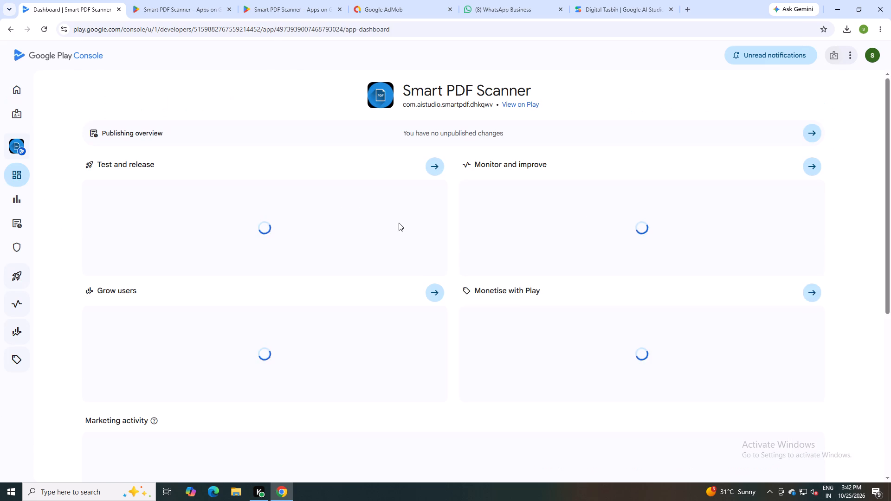
left_click(523, 104)
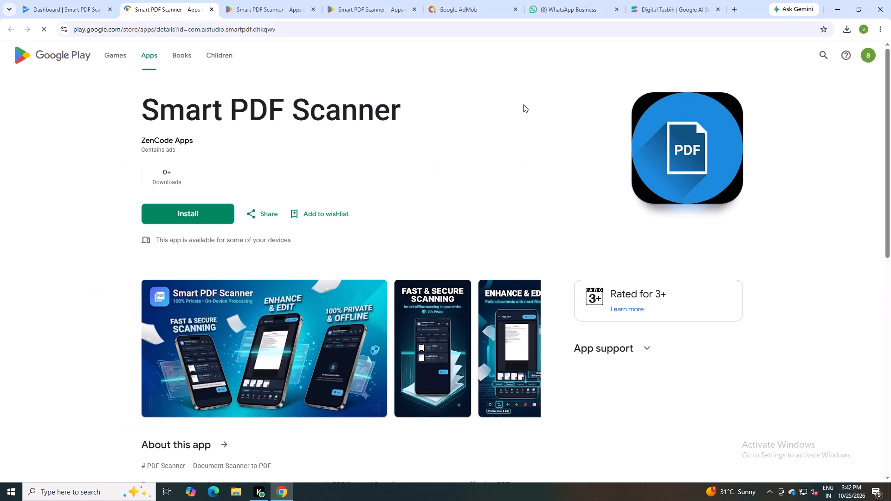
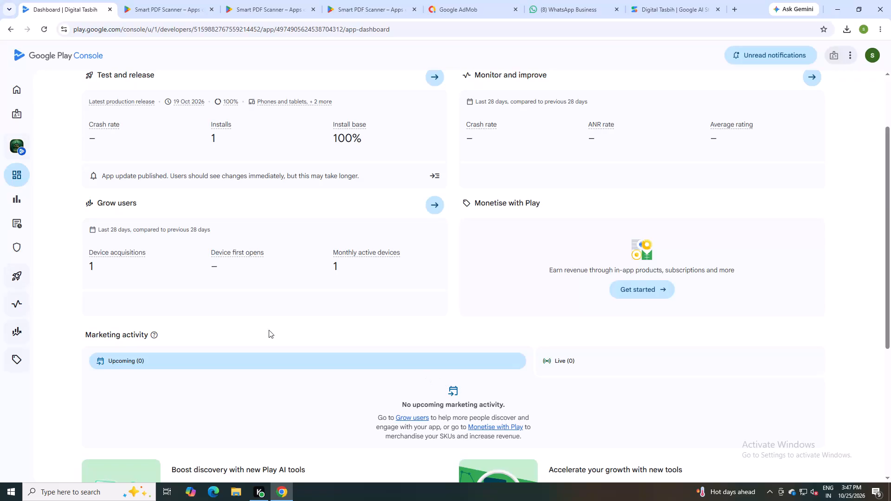
Look over Digital Tasbih's Play Console dashboard and open its Grow users performance overview.
scroll(418, 350, "down", 2)
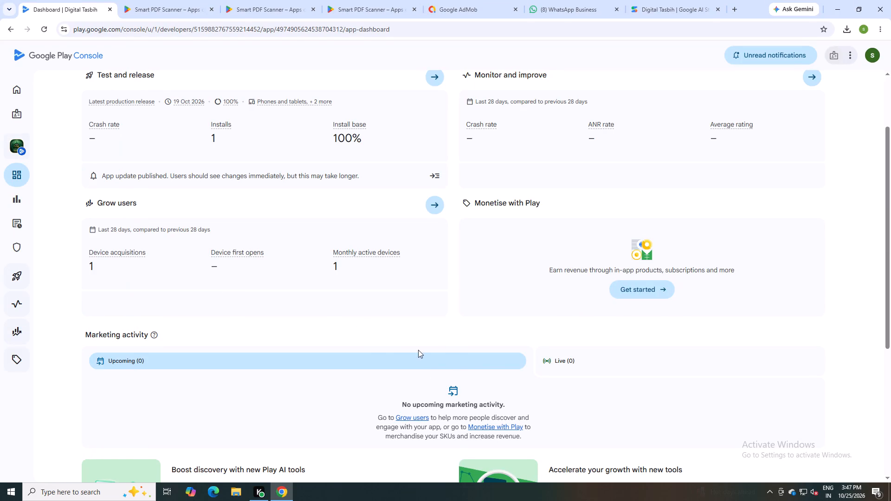
scroll(418, 350, "down", 7)
scroll(392, 345, "up", 6)
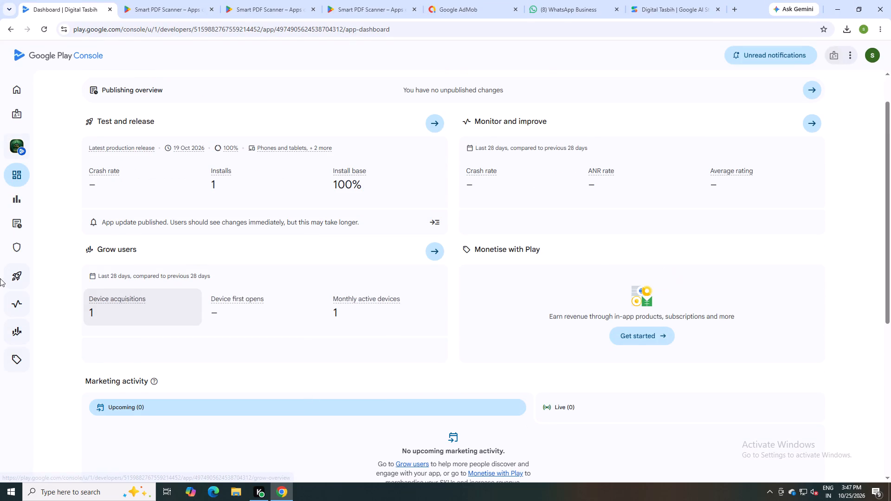
left_click(77, 330)
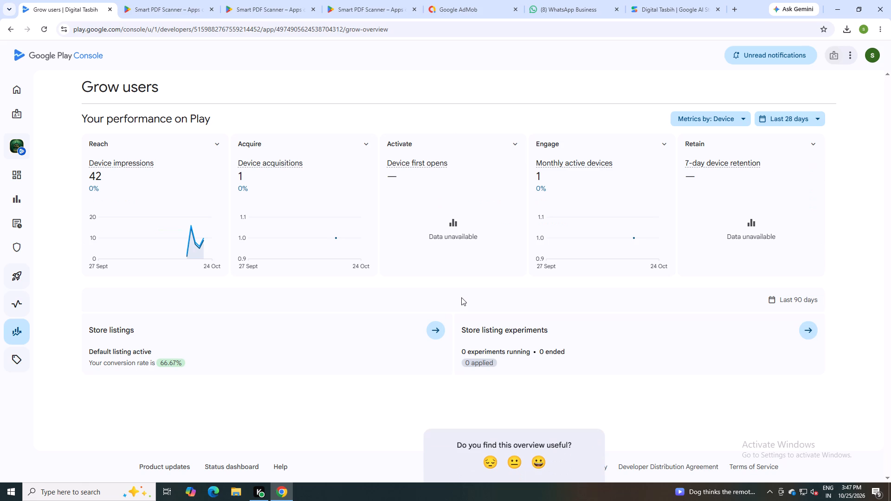
scroll(461, 297, "down", 1)
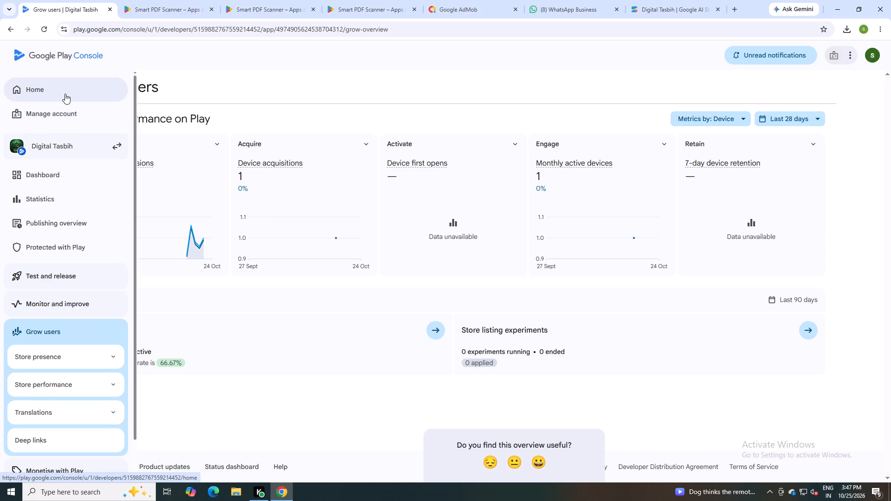
Open Smart PDF Scanner from the Play Console home page and view its Grow users performance overview.
left_click(65, 94)
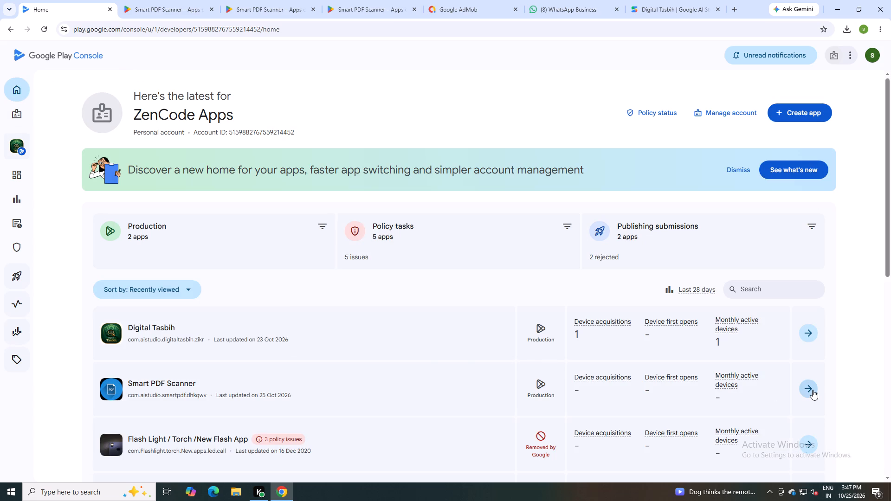
left_click(813, 390)
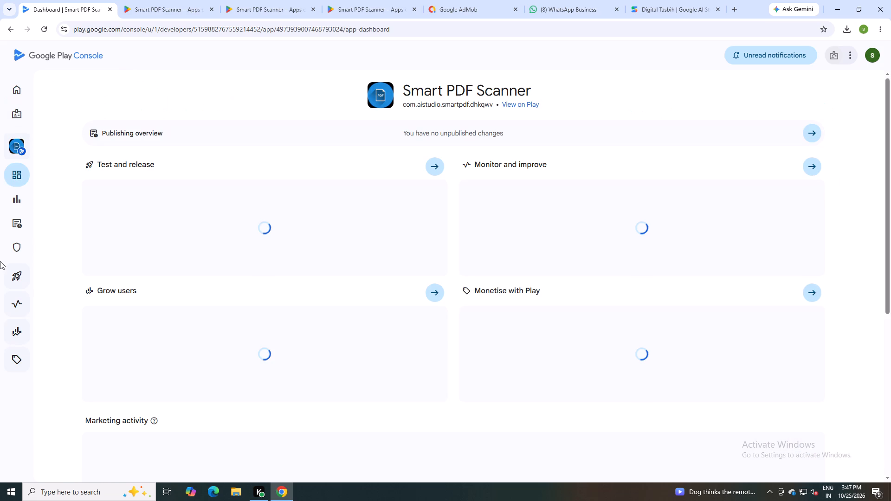
left_click(19, 275)
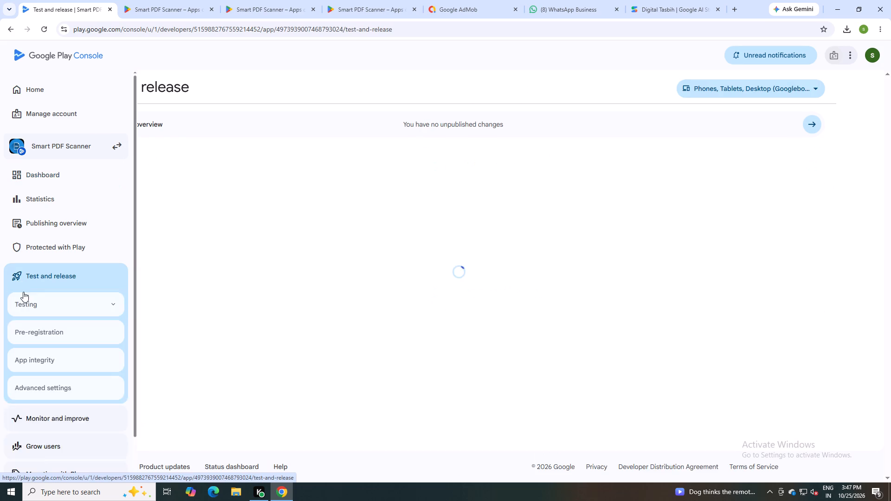
scroll(42, 357, "down", 5)
left_click(44, 396)
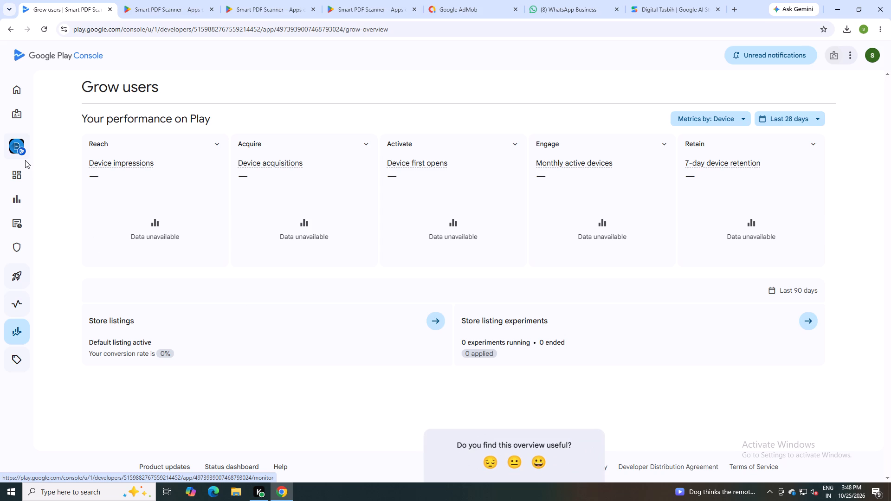
Switch the console back to Digital Tasbih's Grow users overview and inspect its 7-day device retention details.
left_click(97, 148)
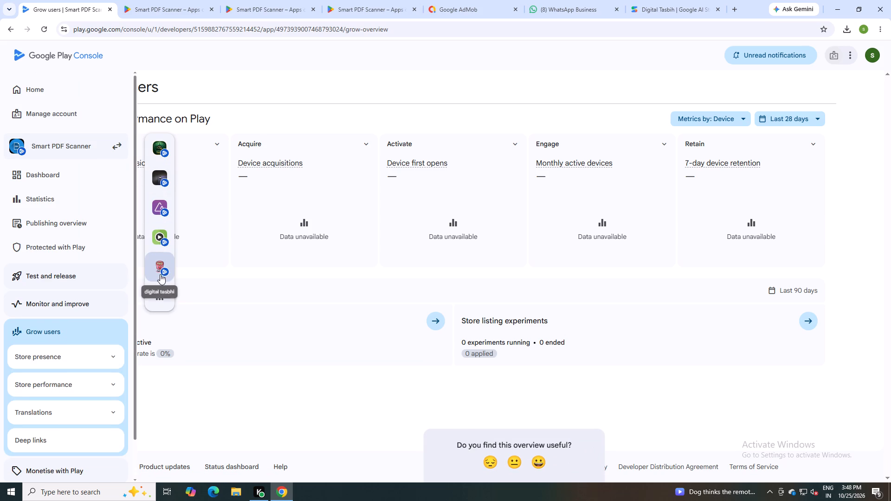
left_click(159, 300)
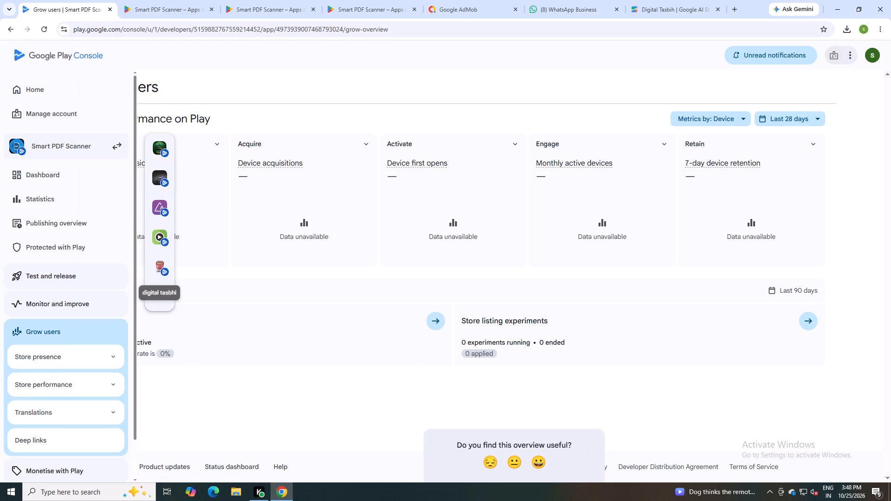
scroll(159, 262, "down", 1)
left_click(157, 296)
left_click(161, 146)
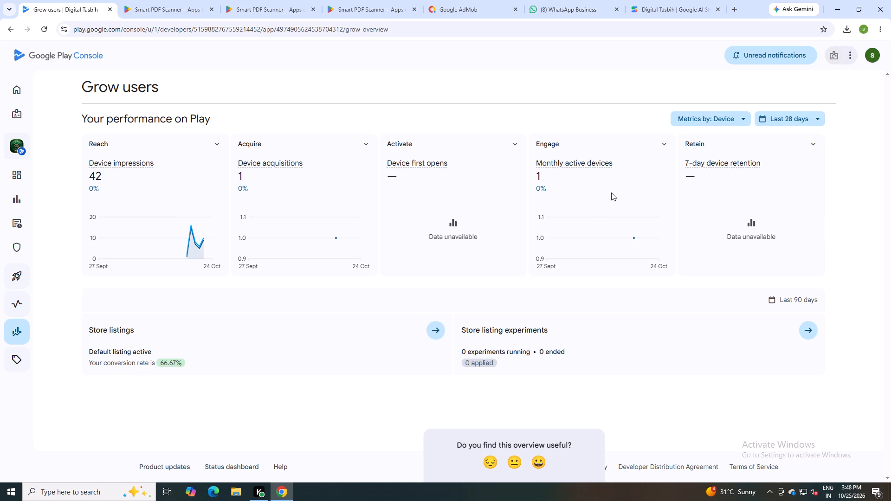
left_click(818, 145)
left_click(816, 144)
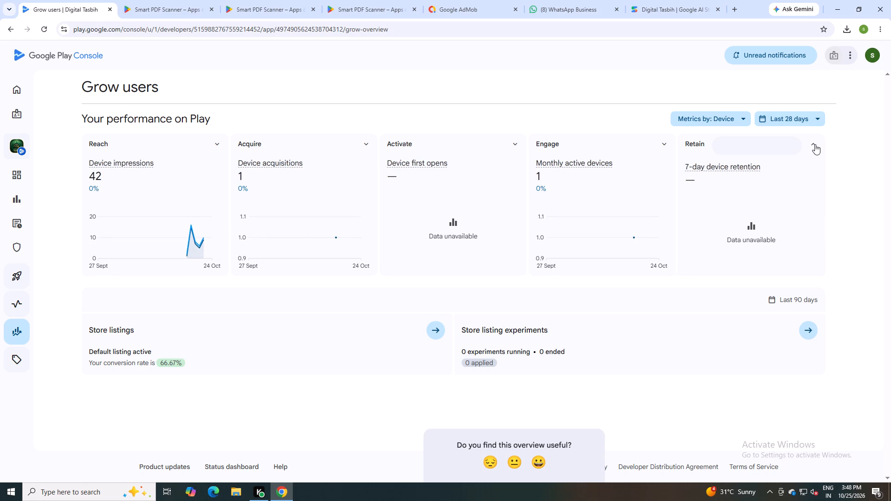
left_click(814, 147)
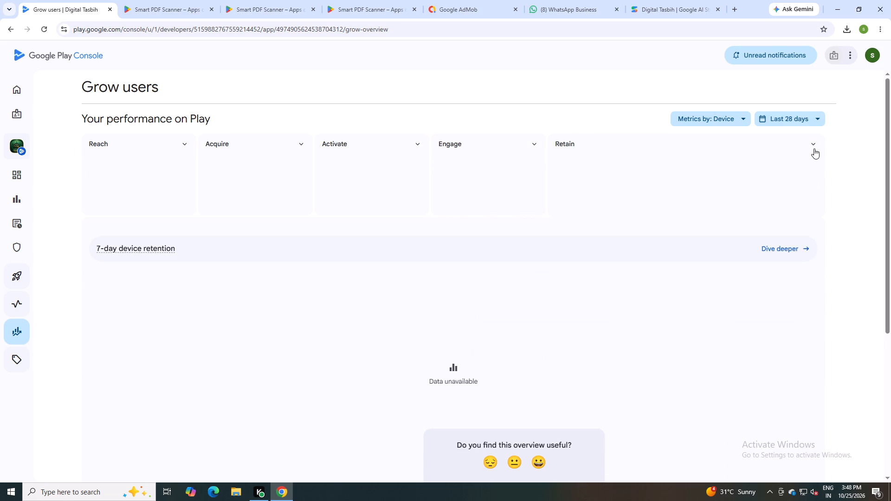
scroll(725, 318, "down", 4)
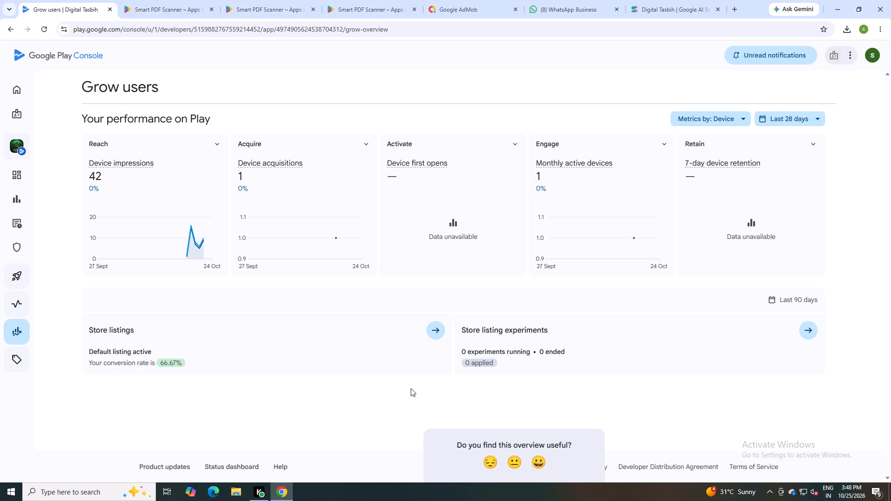
Open Digital Tasbih's store listings, review their performance and view the default store listing's details.
left_click(433, 328)
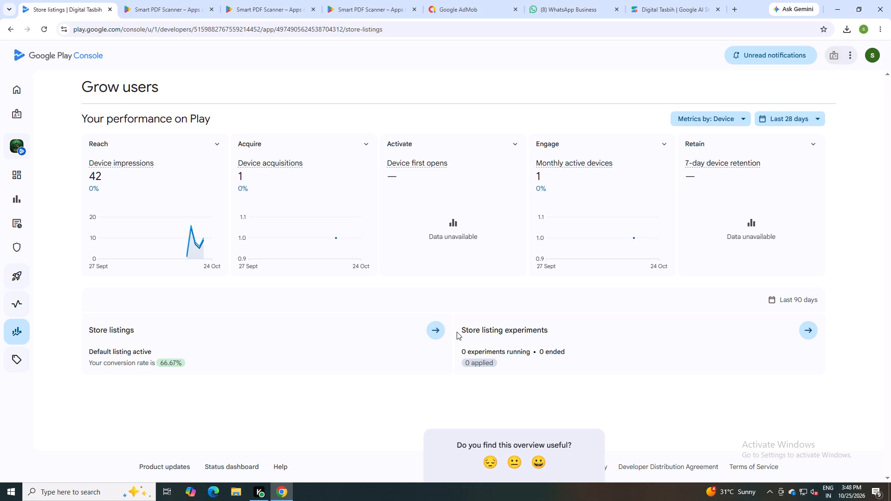
scroll(460, 320, "down", 1)
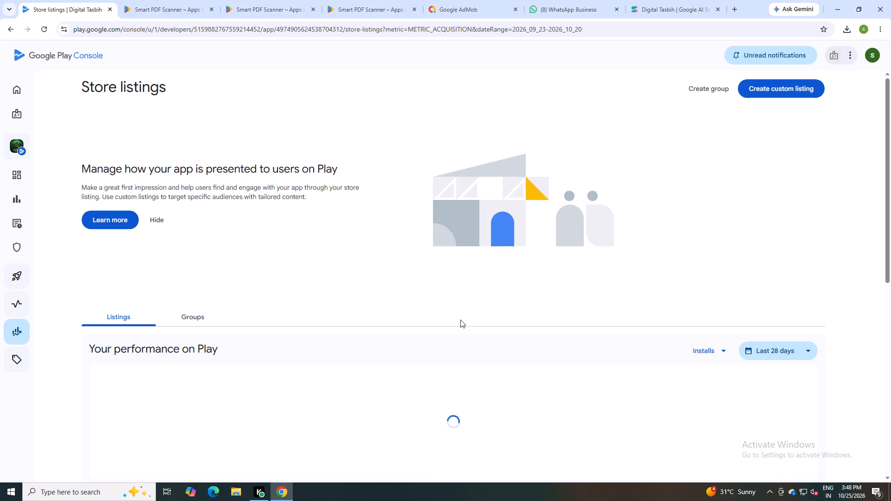
scroll(462, 319, "down", 2)
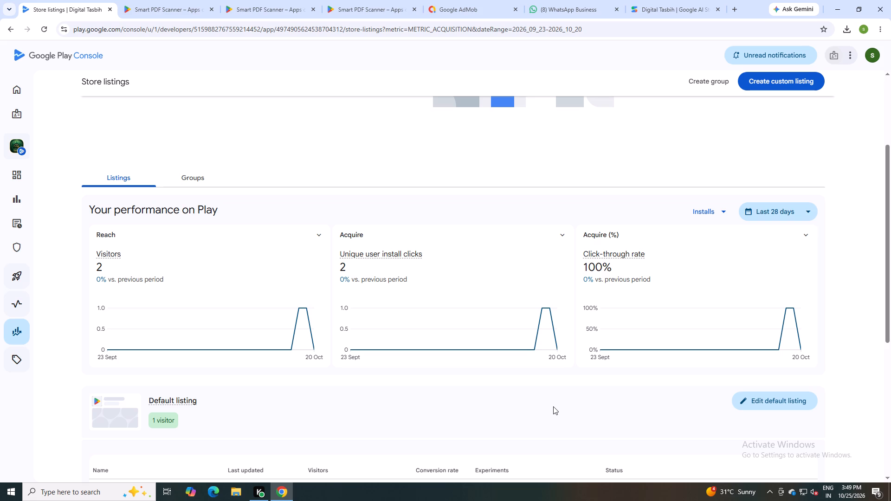
scroll(587, 405, "down", 11)
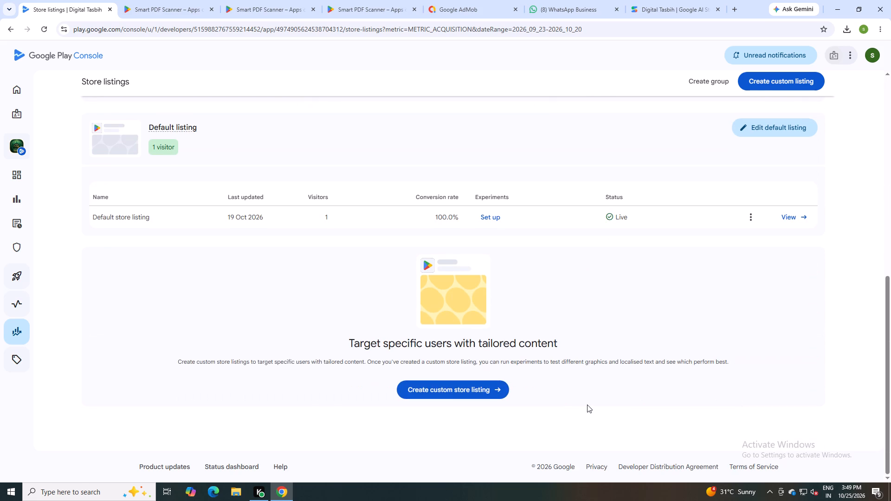
scroll(587, 405, "up", 2)
left_click(801, 312)
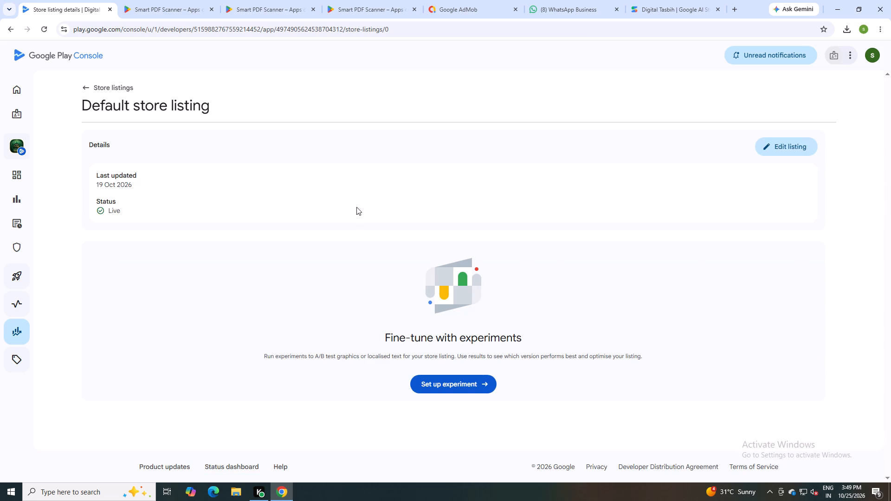
scroll(366, 214, "down", 4)
scroll(368, 215, "up", 1)
Return to Digital Tasbih's store listings overview and view its store listing groups.
left_click(104, 76)
left_click(102, 87)
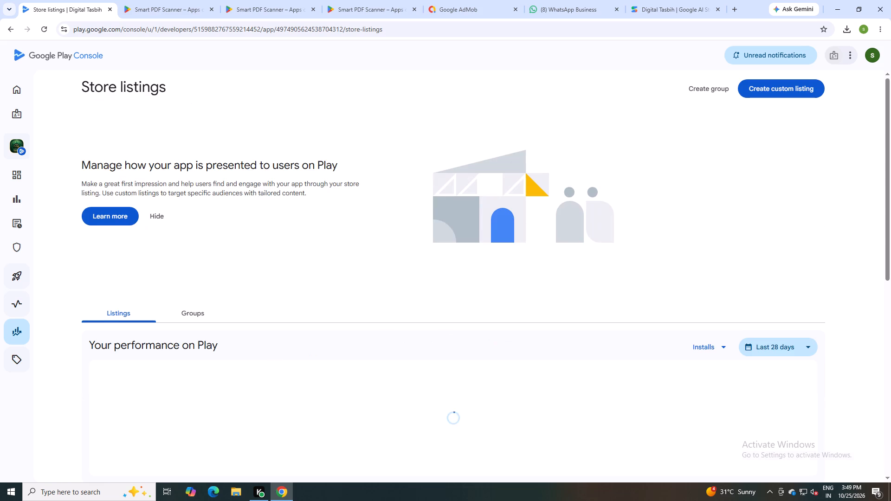
scroll(352, 198, "down", 3)
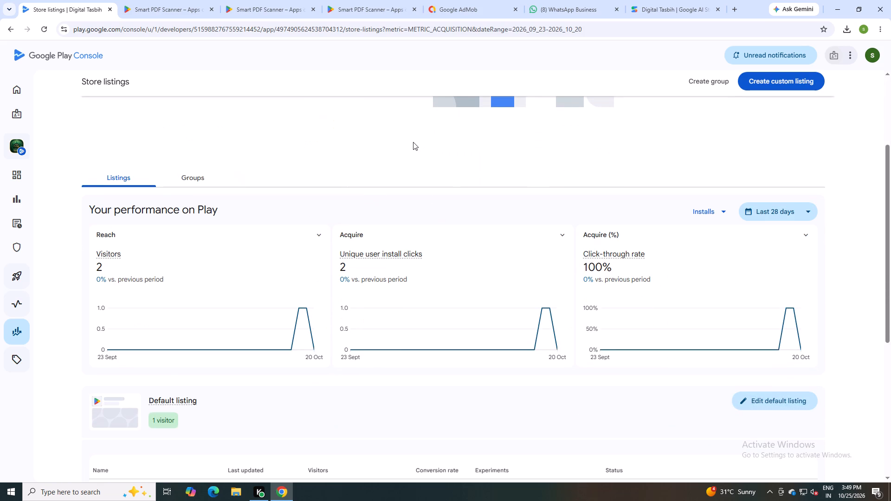
left_click(207, 183)
scroll(479, 187, "down", 2)
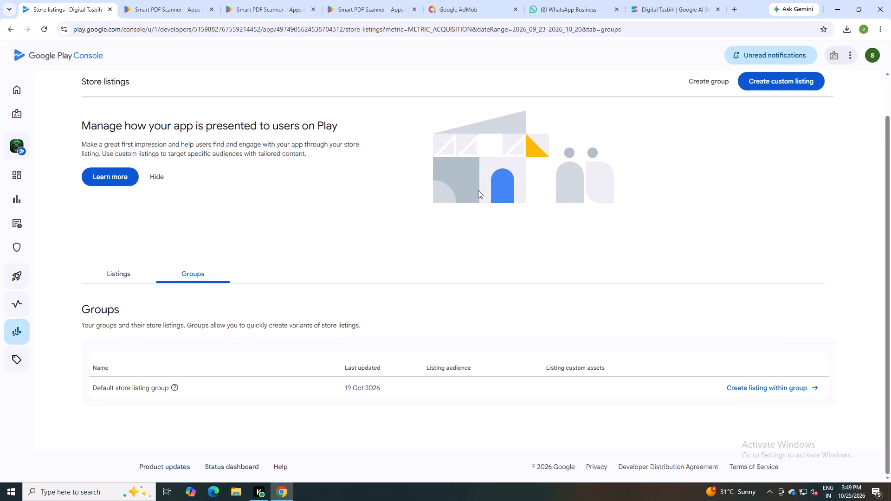
Go back to the individual listings and review their visitor, install click and click-through performance and the default listing's entry.
left_click(110, 284)
left_click(114, 276)
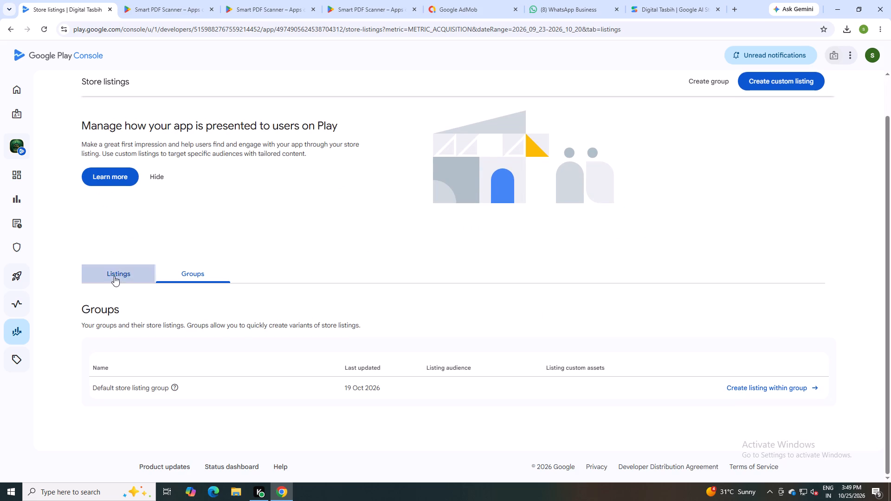
scroll(573, 360, "down", 8)
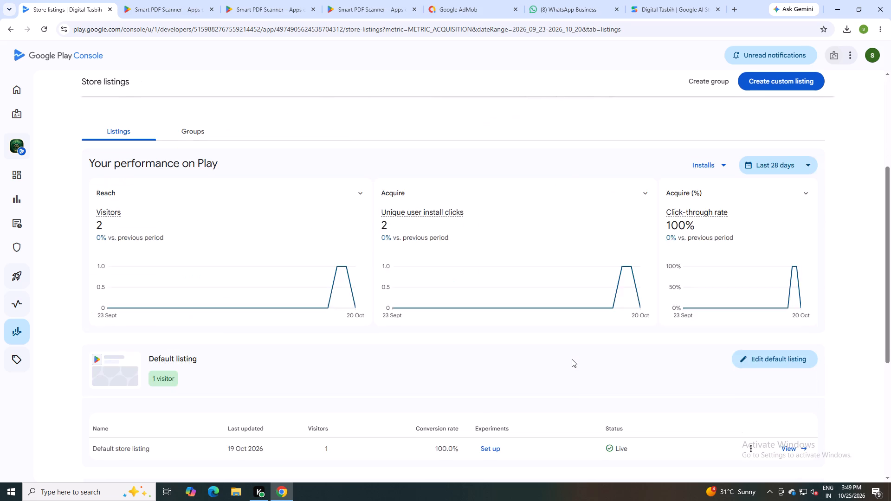
scroll(572, 359, "down", 6)
scroll(570, 359, "up", 3)
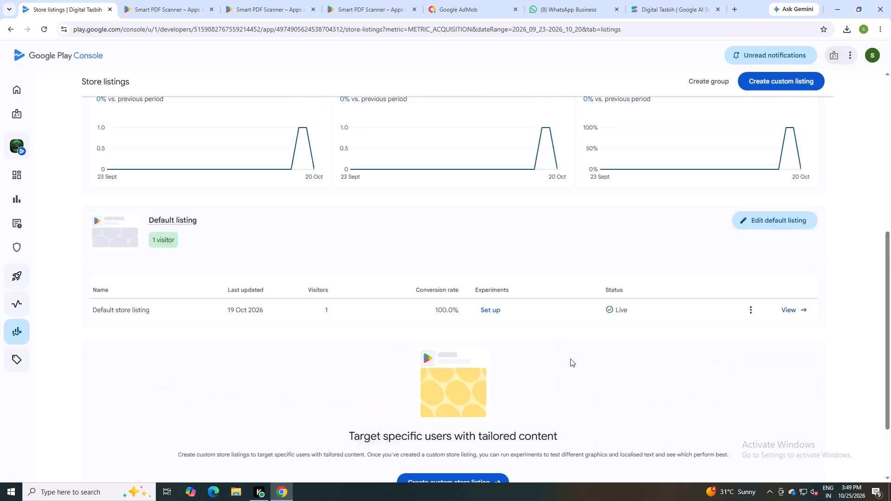
scroll(570, 359, "up", 6)
scroll(462, 305, "up", 3)
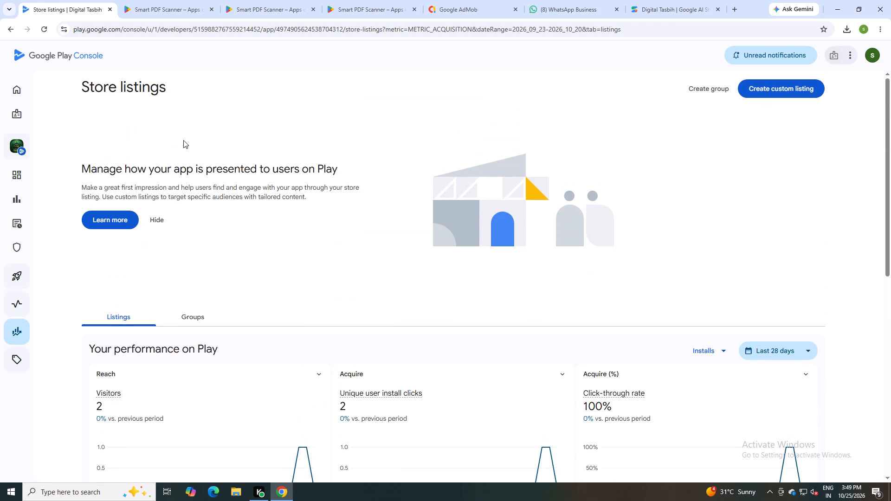
Open the Protected with Play overview for Digital Tasbih.
scroll(87, 356, "down", 6)
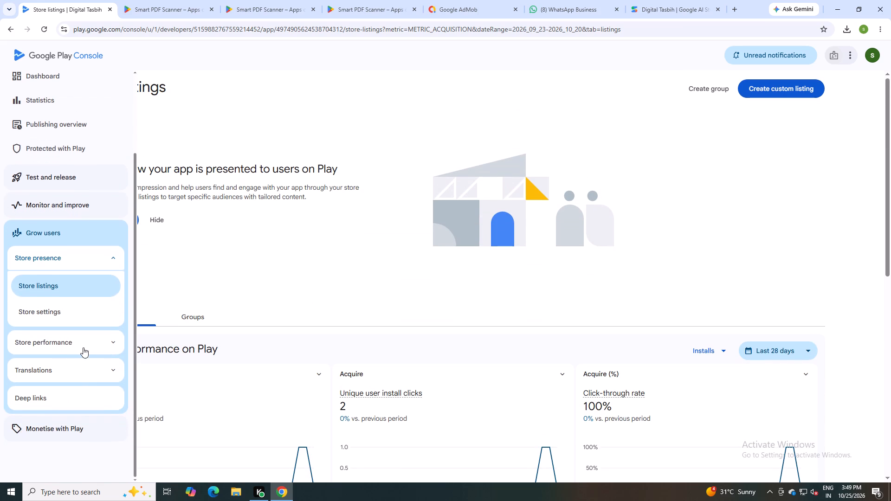
left_click(83, 254)
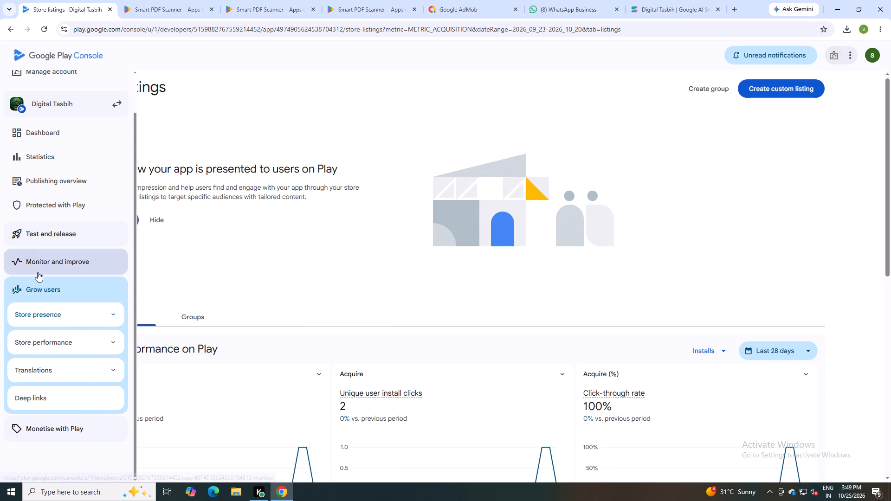
left_click(45, 209)
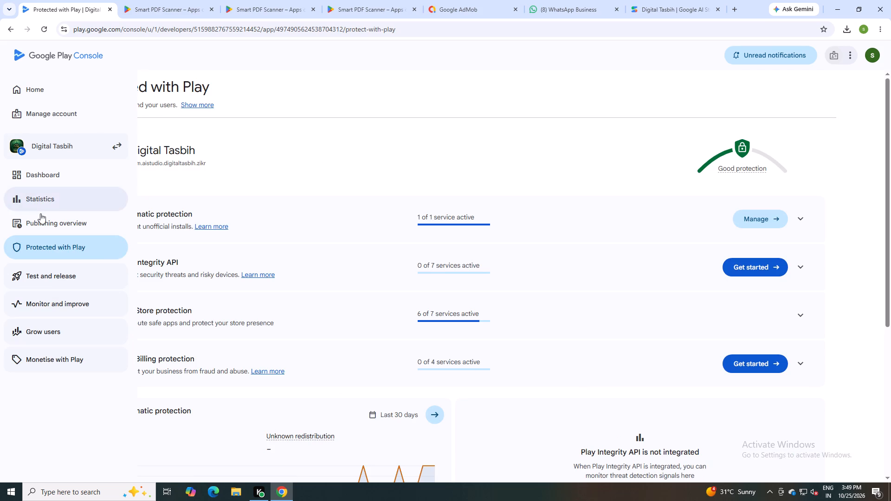
Open Digital Tasbih's statistics and examine the daily installed audience by country/region, including the region selection, time series and change analysis.
left_click(58, 198)
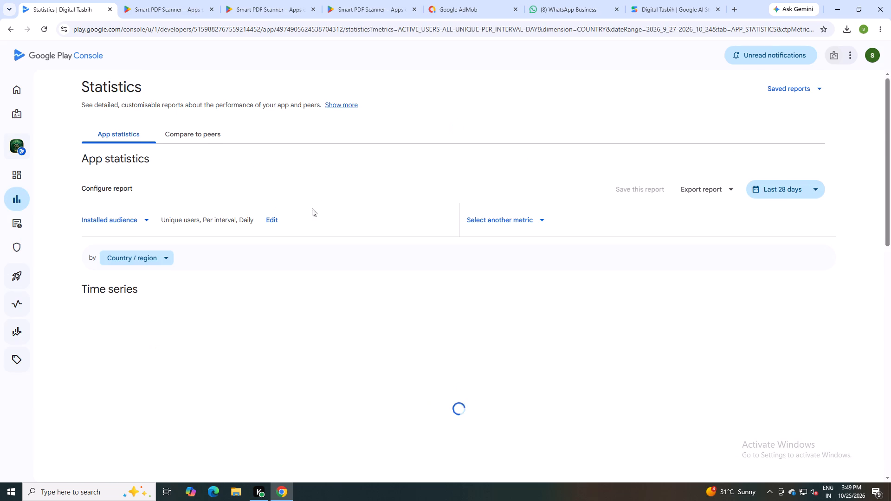
left_click(216, 262)
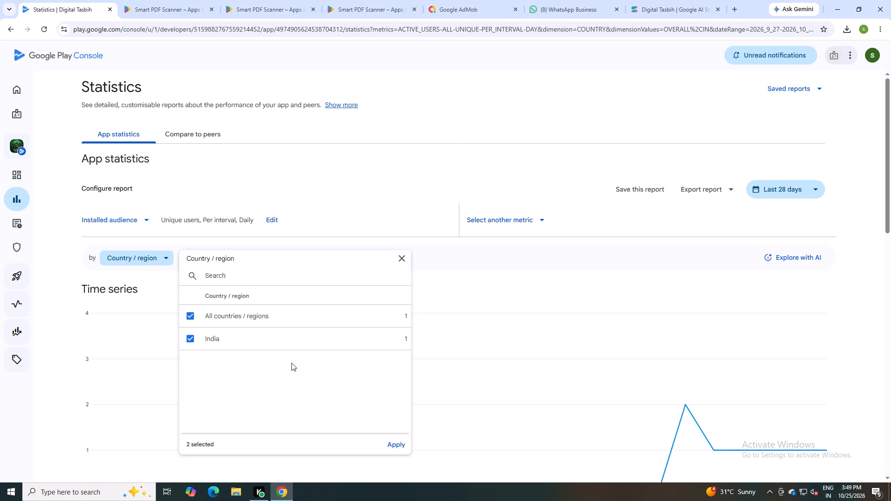
left_click(401, 263)
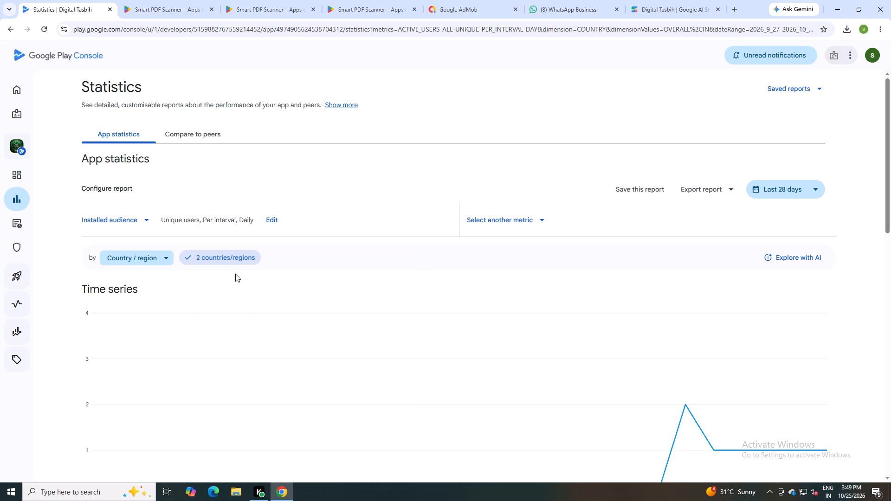
left_click(213, 264)
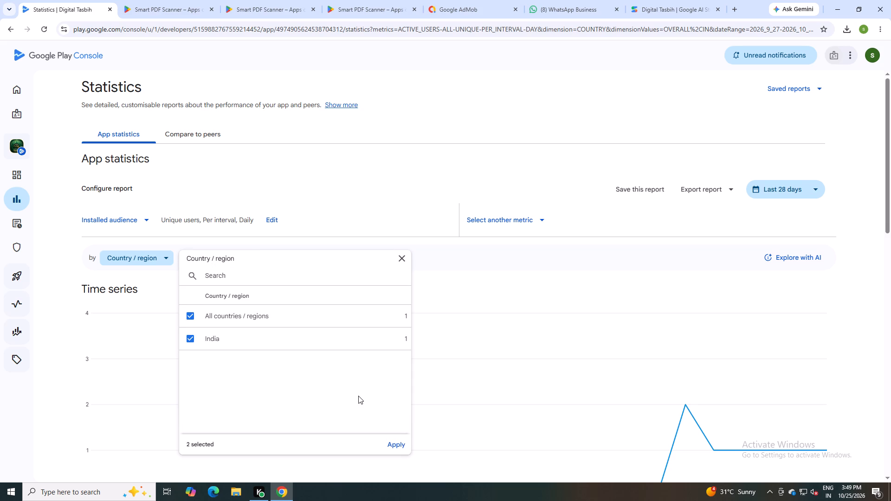
scroll(355, 387, "down", 1)
left_click(190, 339)
left_click(190, 339)
left_click(398, 261)
scroll(436, 361, "down", 5)
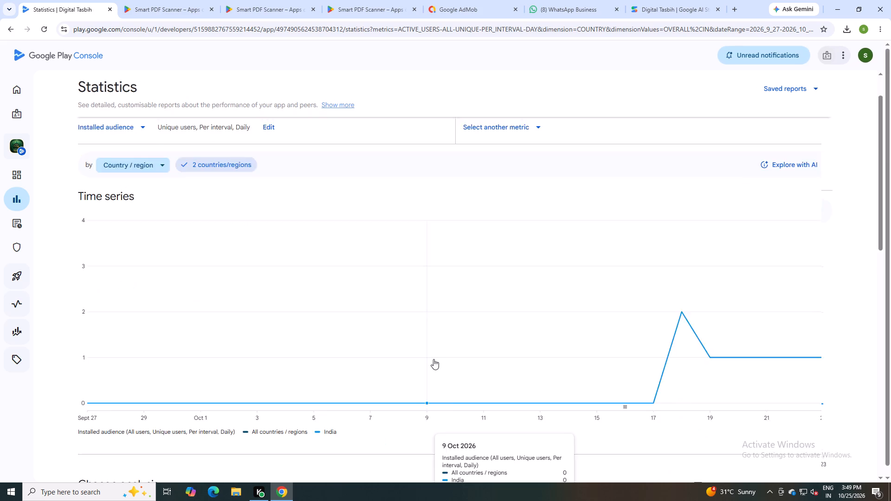
scroll(433, 359, "down", 1)
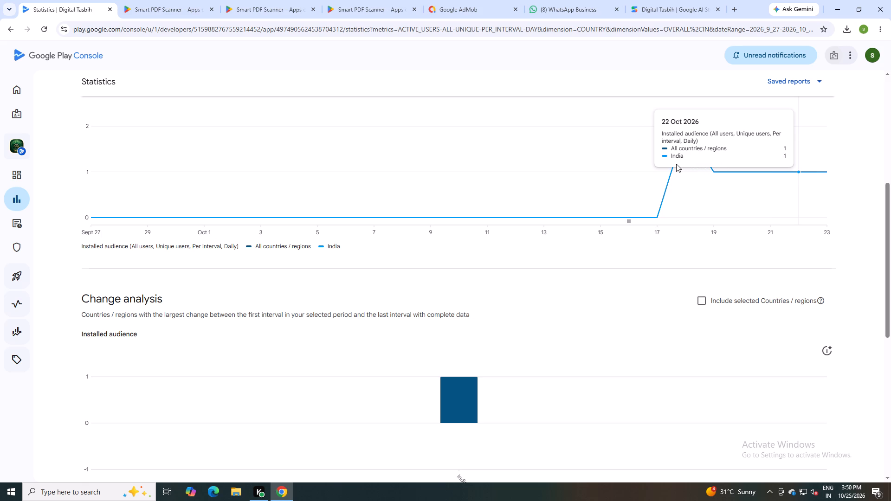
scroll(621, 239, "up", 4)
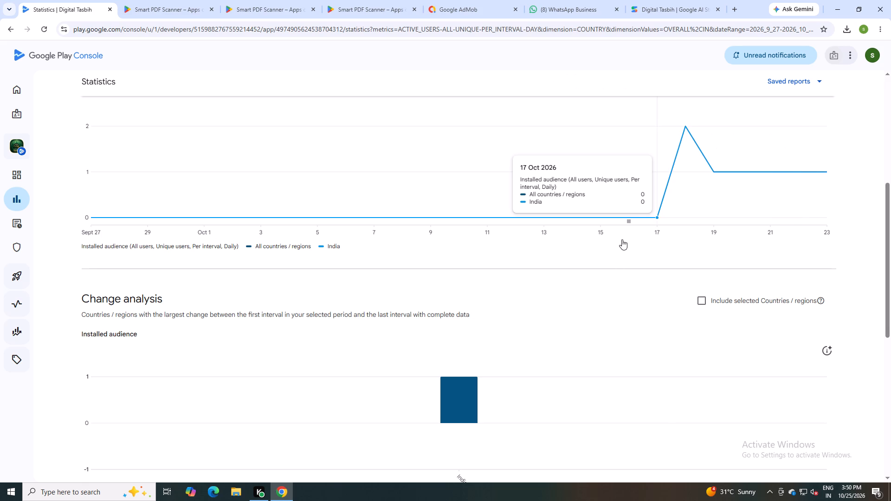
scroll(622, 239, "up", 4)
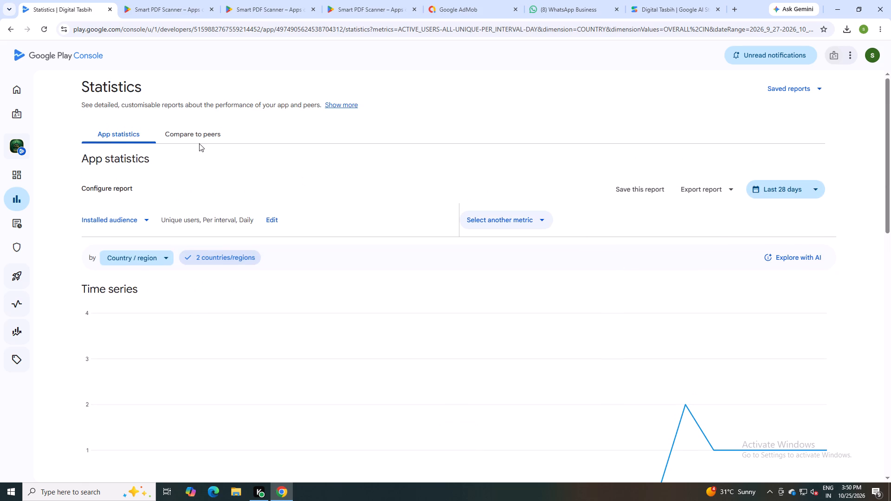
Compare Digital Tasbih to its peers and examine the DAU/MAU time series and data table.
left_click(196, 132)
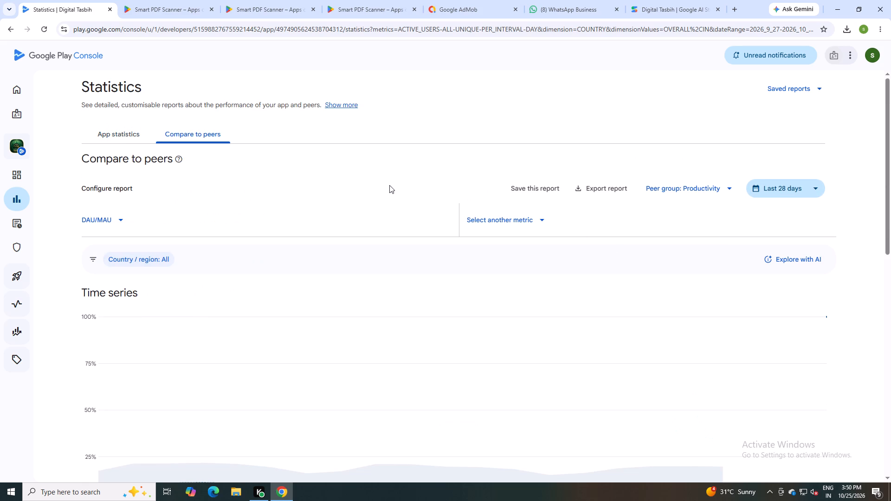
scroll(432, 201, "down", 5)
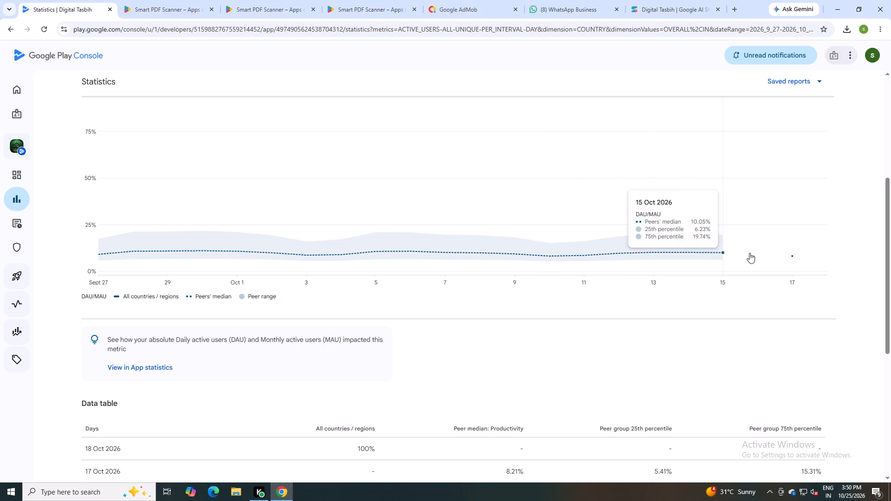
scroll(502, 320, "down", 16)
scroll(499, 321, "up", 15)
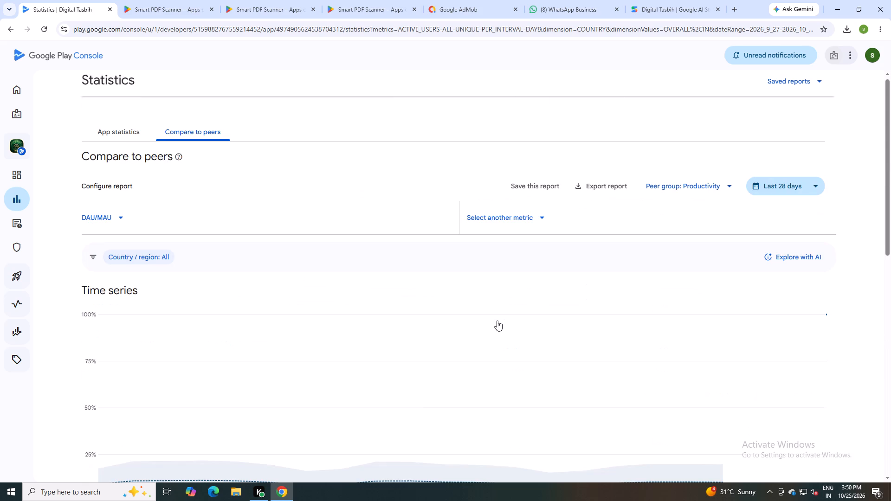
scroll(497, 321, "up", 2)
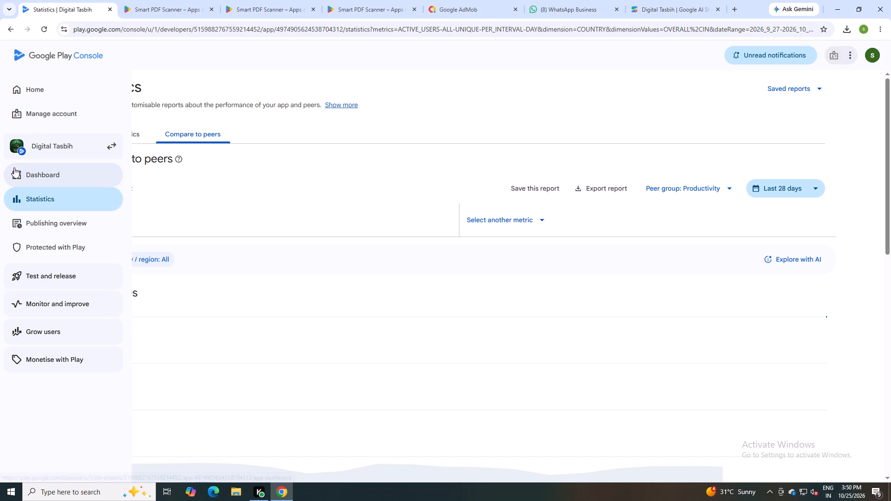
Check the publishing overview for Digital Tasbih and return to its statistics.
left_click(47, 218)
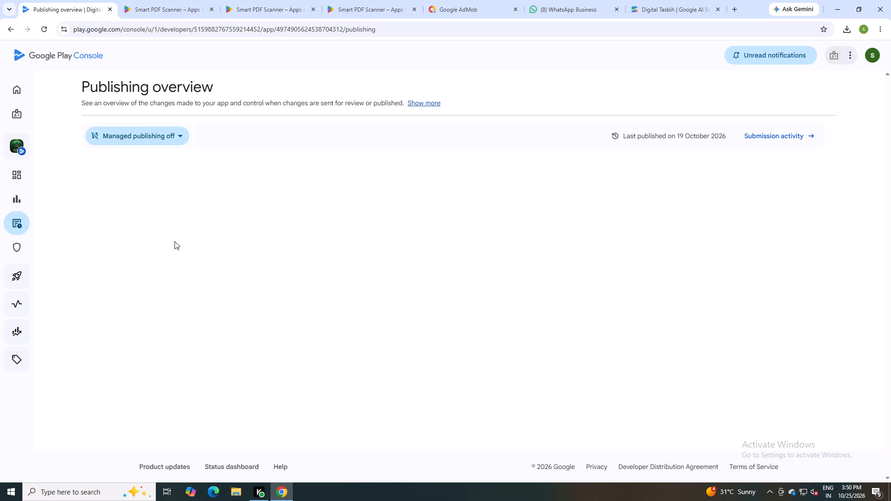
left_click(27, 201)
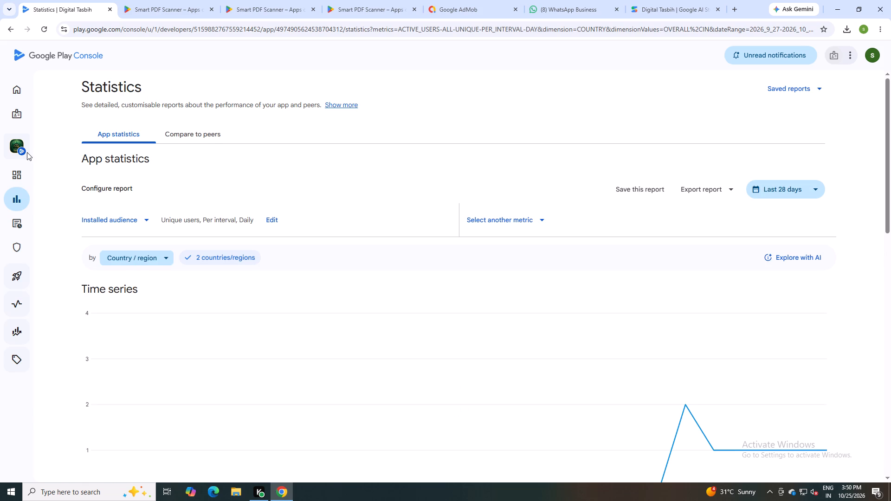
left_click(44, 178)
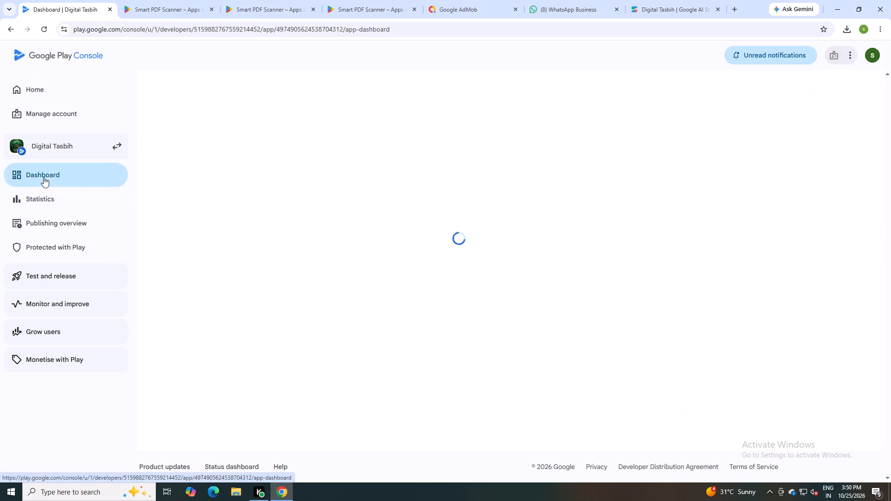
scroll(485, 289, "down", 2)
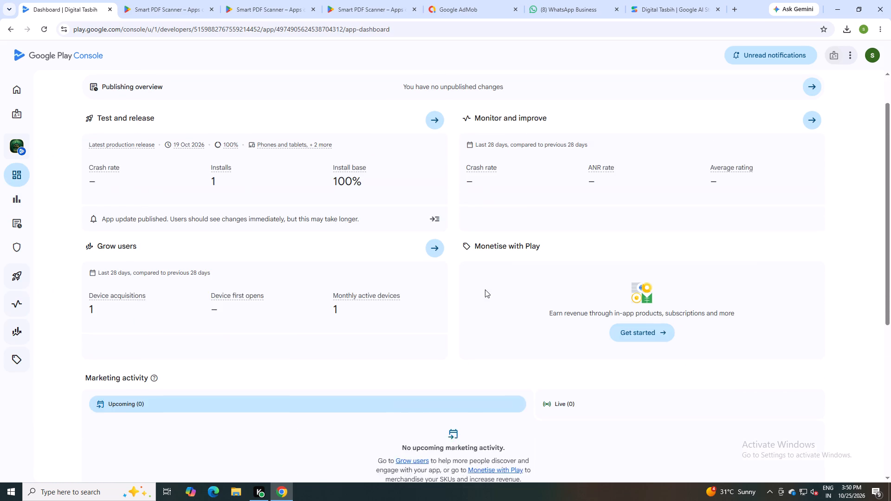
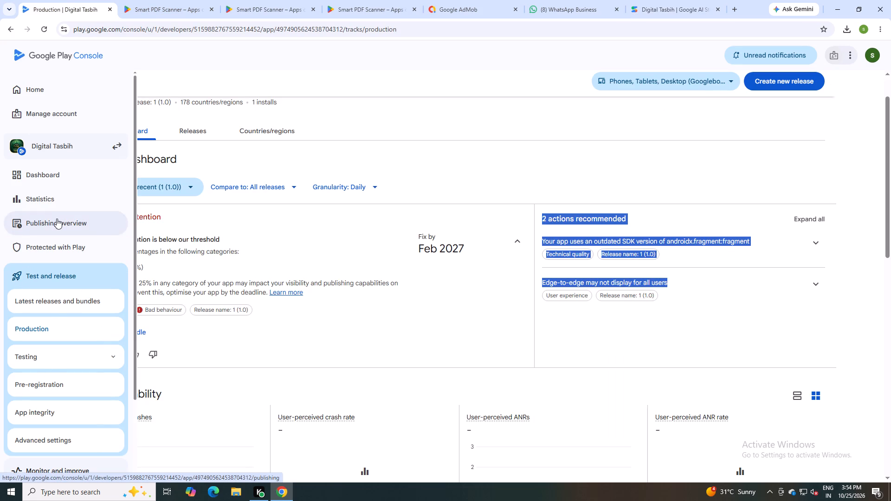
scroll(72, 396, "down", 5)
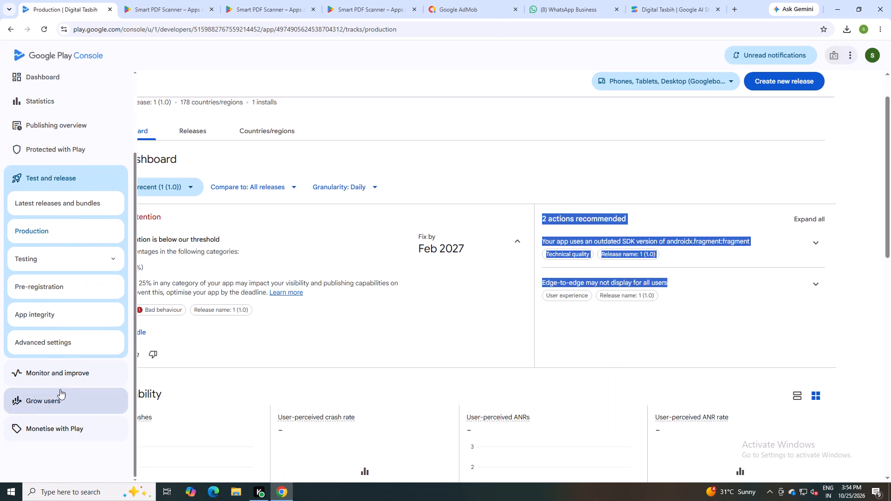
left_click(56, 392)
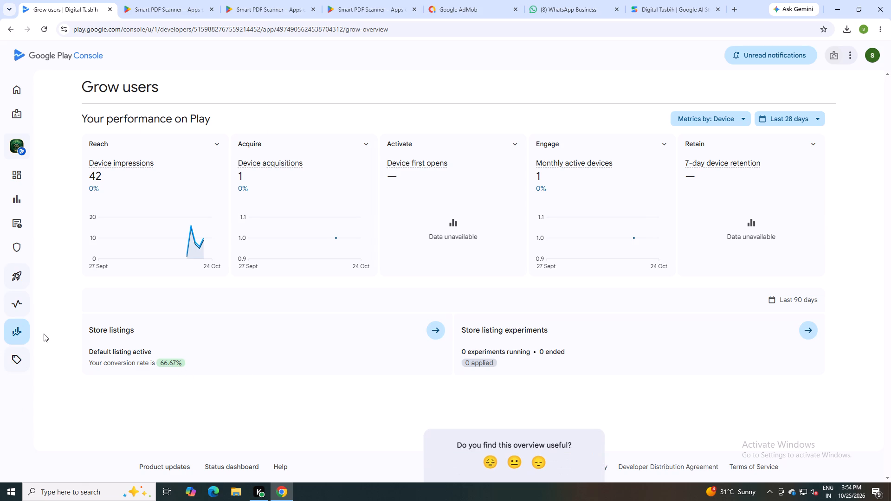
left_click(62, 383)
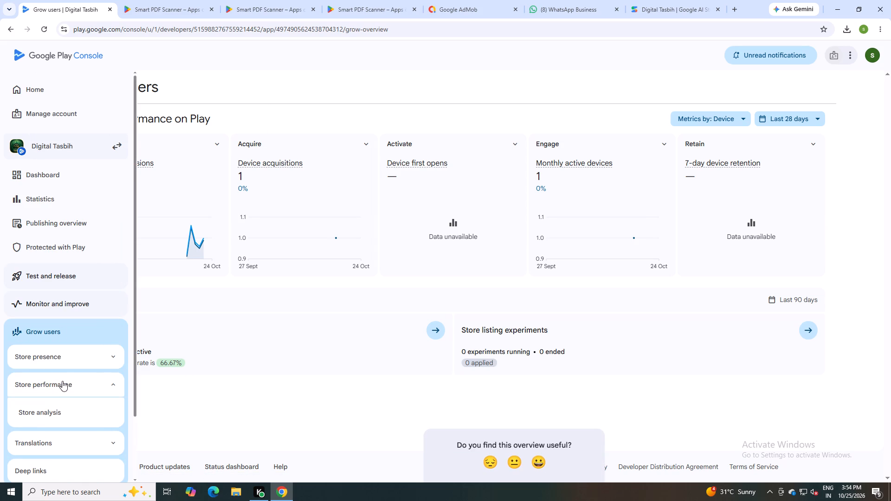
left_click(66, 365)
left_click(59, 385)
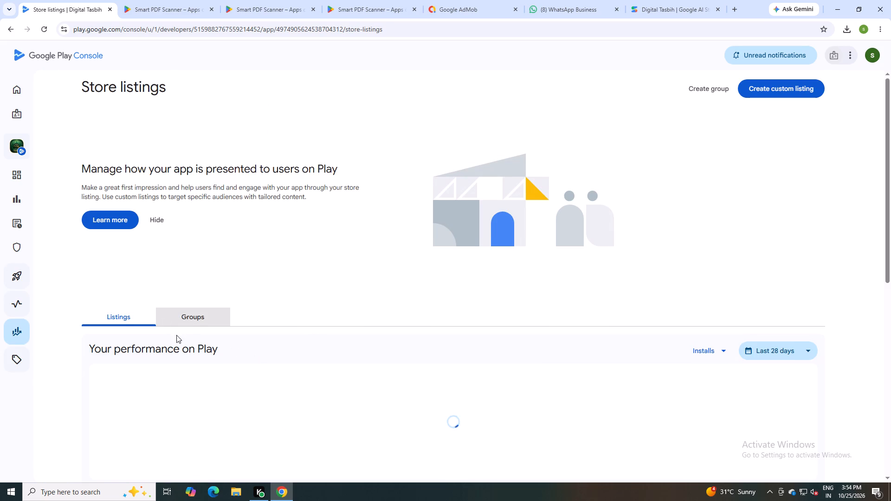
Look over the listing performance and open the default store listing for editing.
scroll(329, 335, "down", 6)
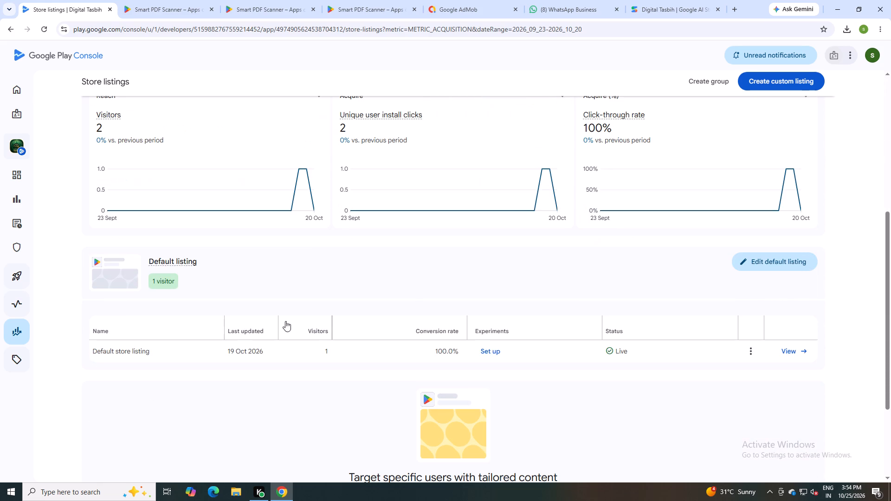
scroll(274, 317, "up", 1)
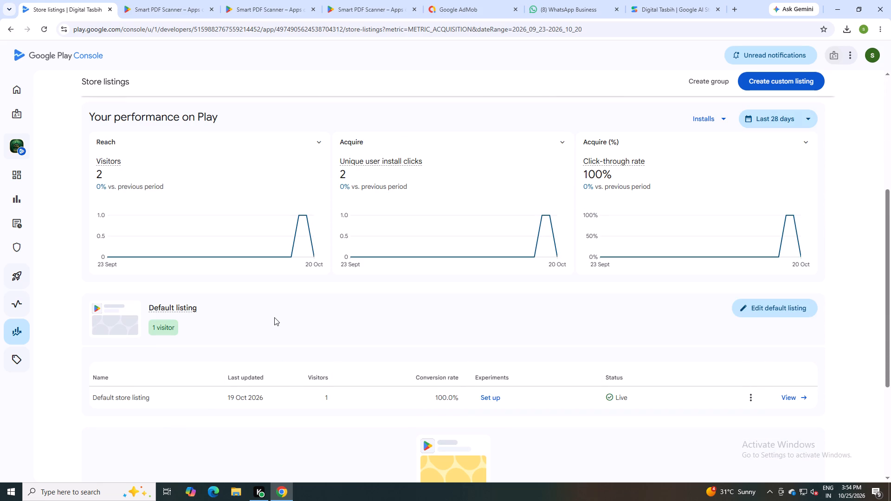
scroll(274, 317, "down", 5)
scroll(274, 317, "up", 3)
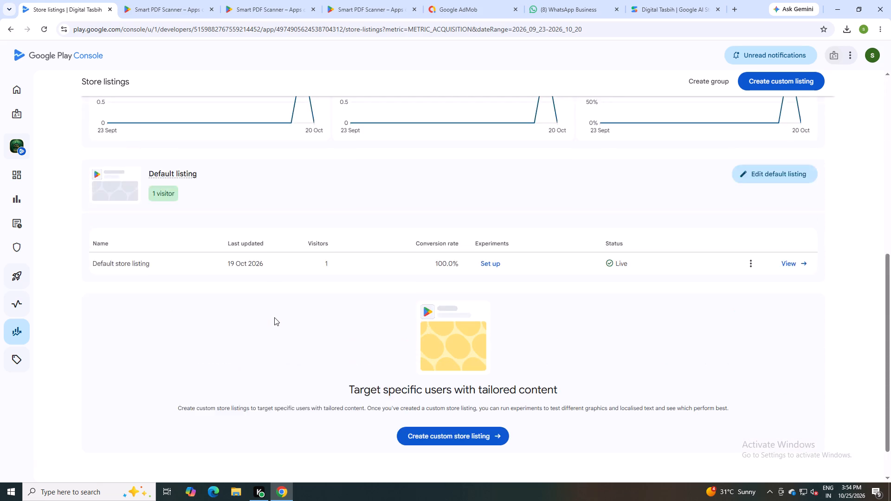
scroll(274, 317, "up", 2)
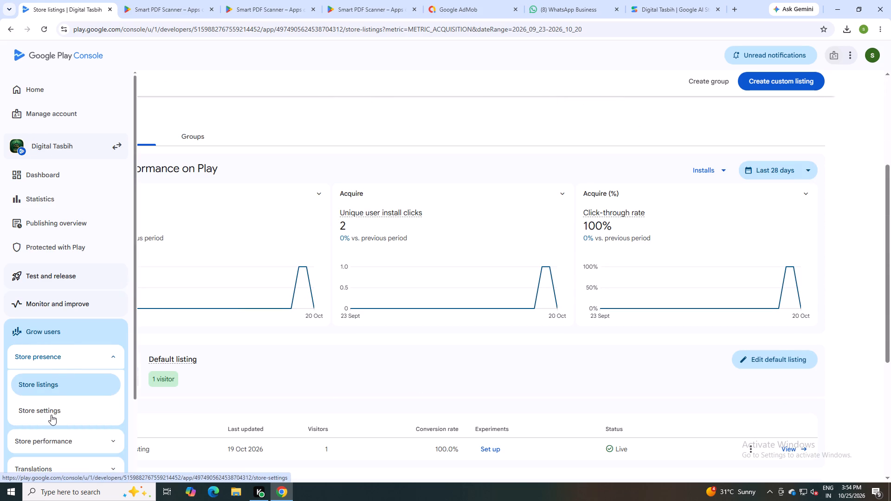
left_click(800, 358)
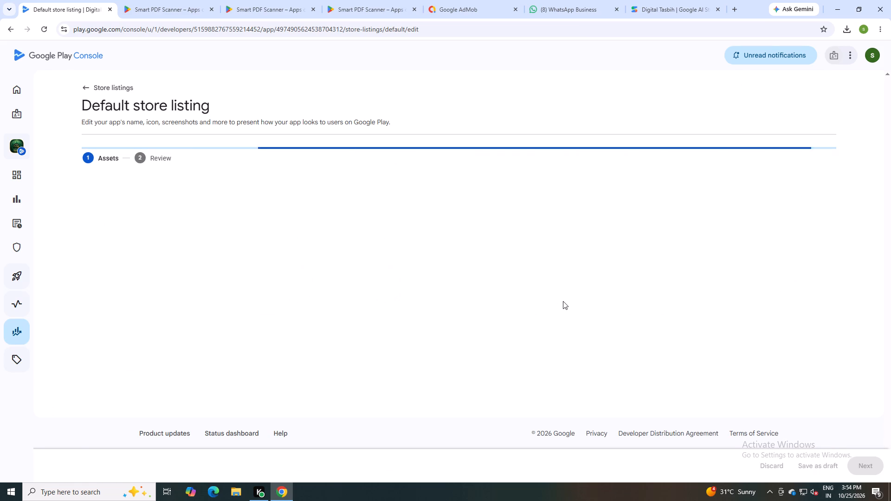
Examine the default listing's texts, app icon, feature graphic and phone screenshots.
scroll(562, 301, "down", 4)
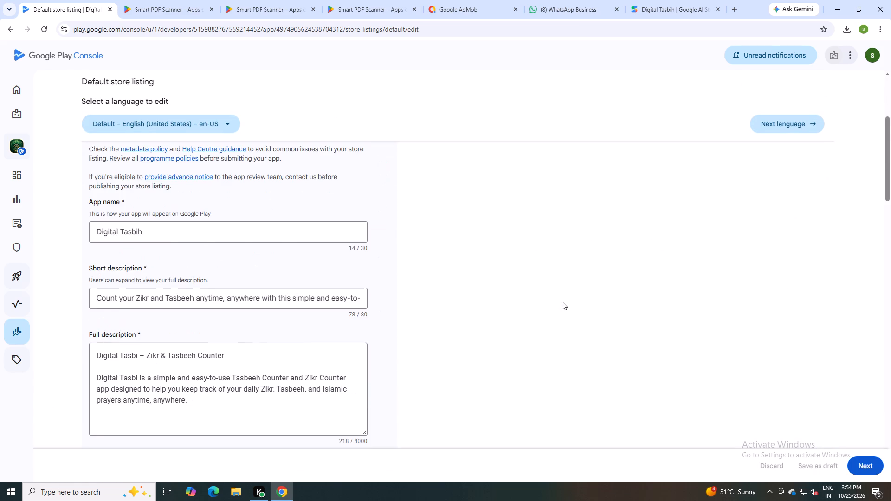
scroll(562, 302, "down", 11)
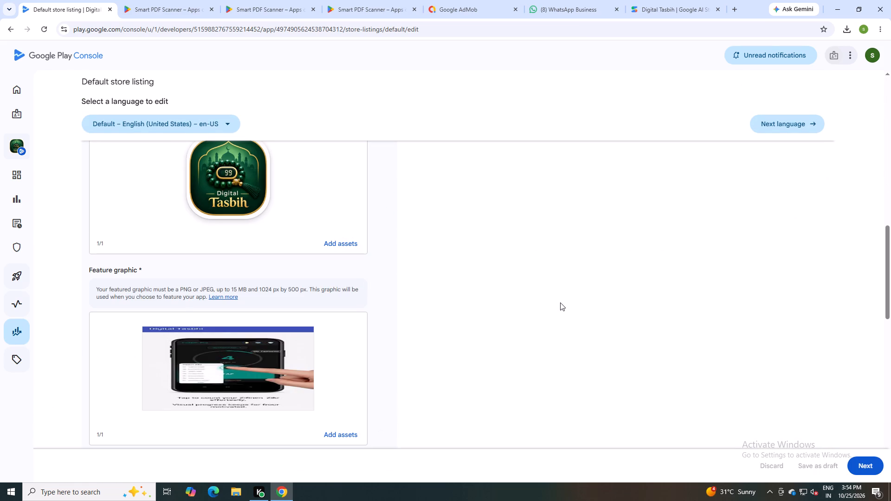
scroll(560, 302, "down", 6)
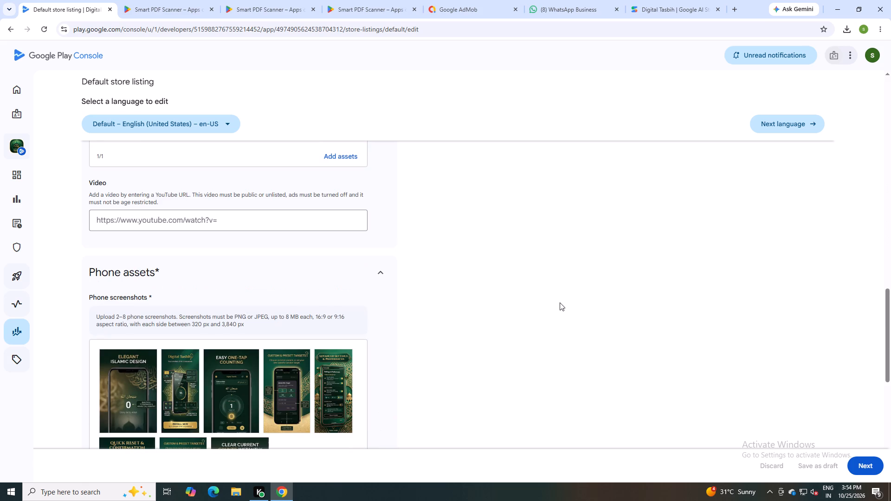
scroll(560, 302, "down", 4)
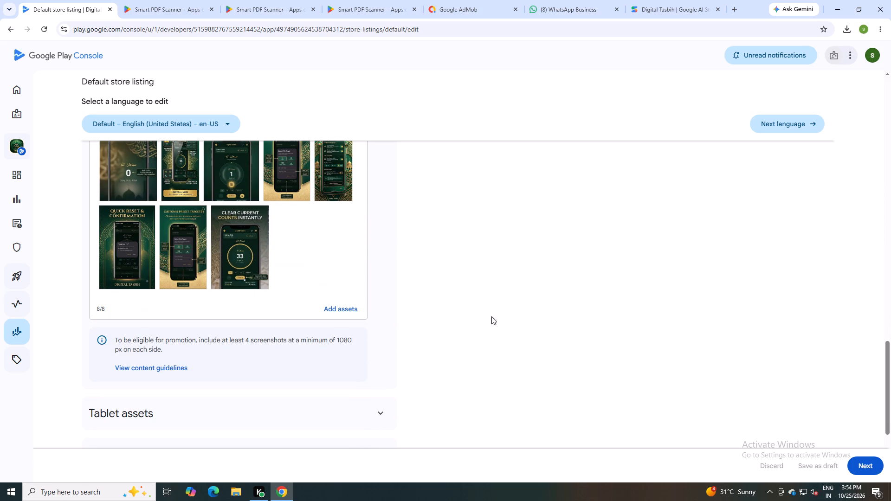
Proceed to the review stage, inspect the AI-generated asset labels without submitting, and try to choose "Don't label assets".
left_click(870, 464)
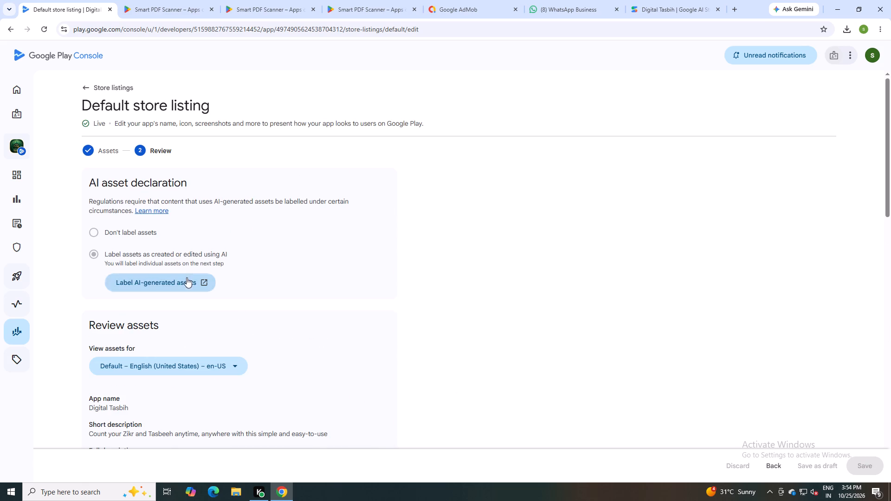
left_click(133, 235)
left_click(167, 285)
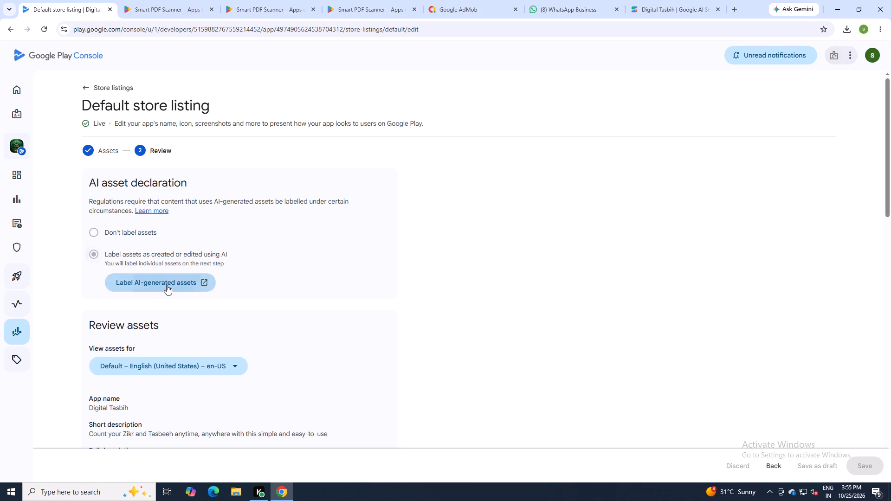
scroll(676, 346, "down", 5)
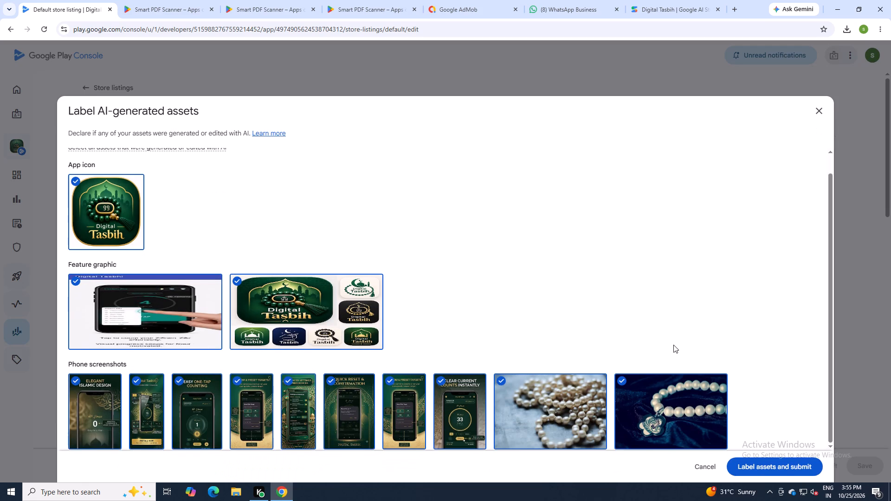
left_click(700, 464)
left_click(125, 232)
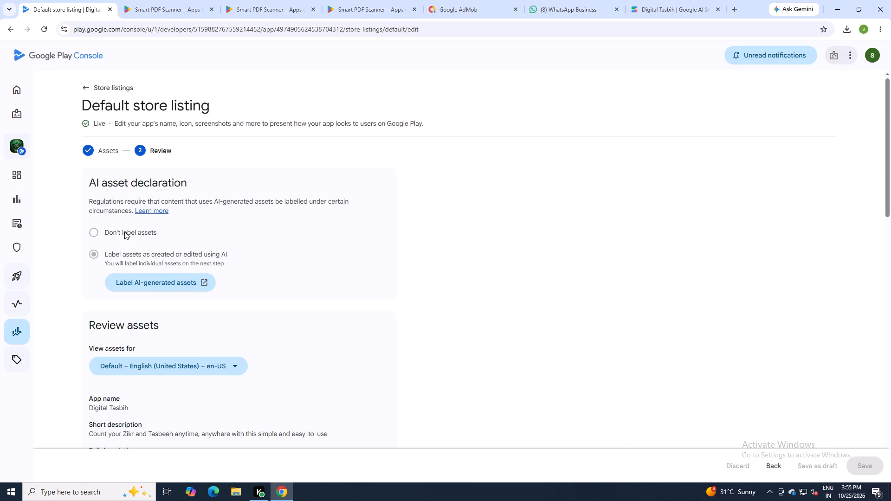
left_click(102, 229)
Look through the listing's assets in the review stage and return to the Assets stage.
scroll(248, 324, "down", 3)
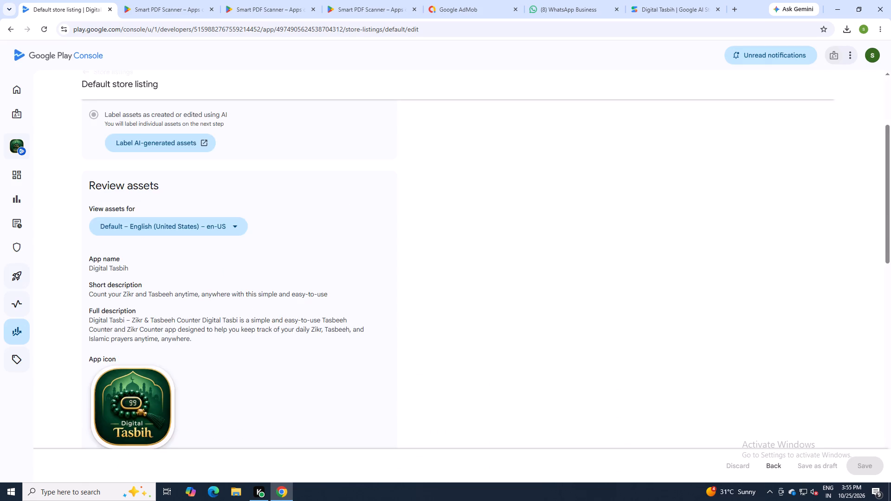
scroll(248, 323, "down", 20)
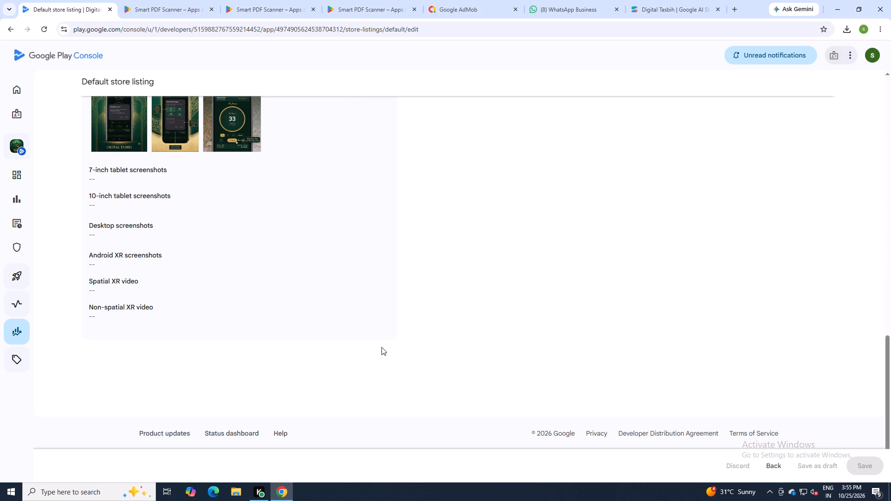
left_click(775, 459)
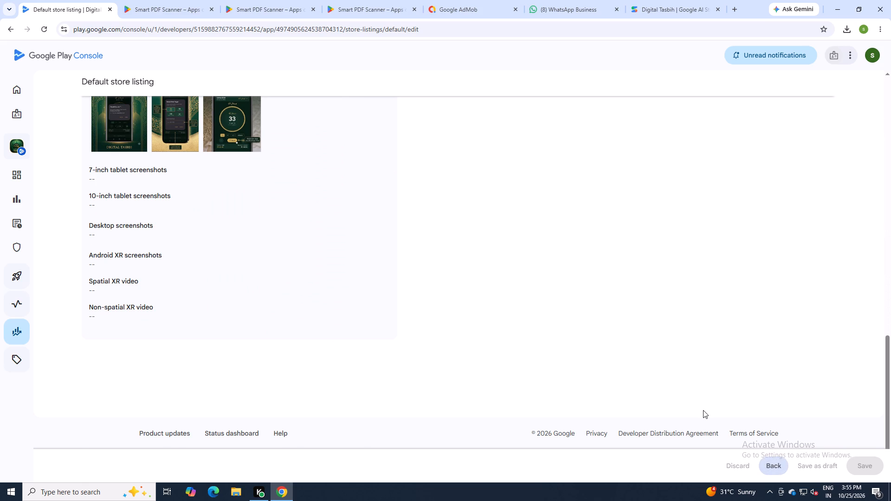
Examine the default store listing's text, graphics, phone screenshots and tablet, desktop and Android XR asset sections again.
scroll(425, 354, "down", 4)
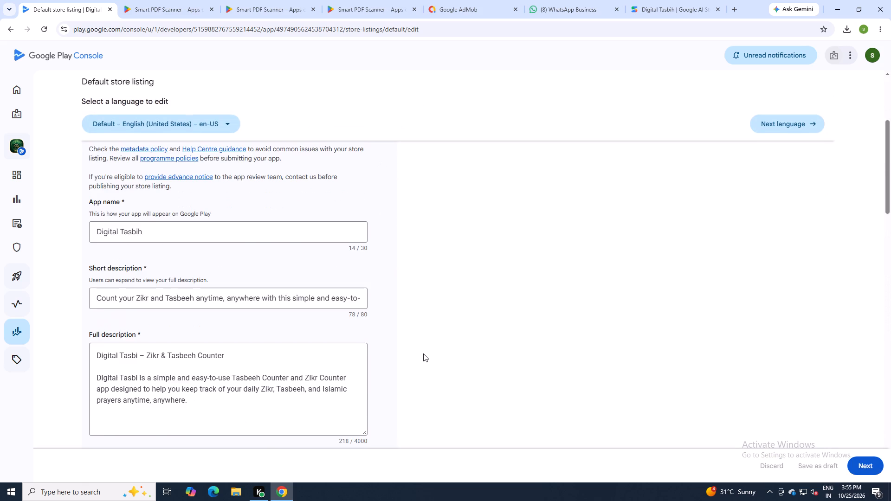
scroll(423, 353, "down", 17)
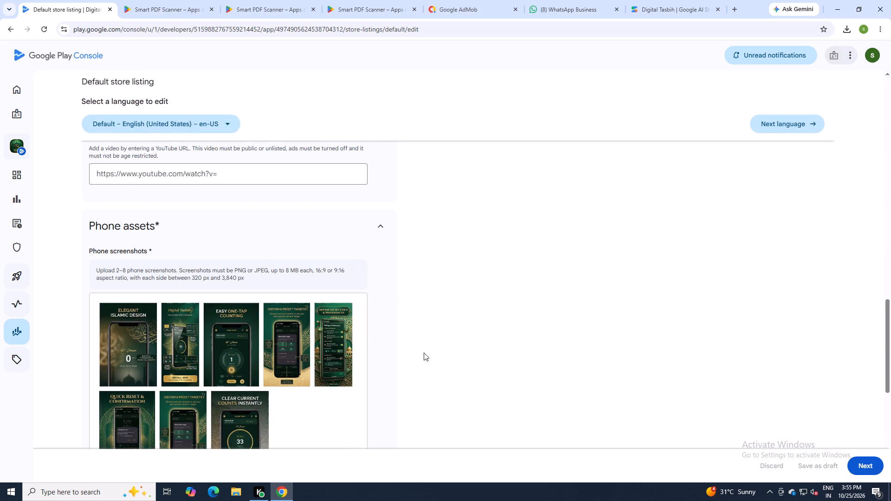
scroll(424, 353, "down", 11)
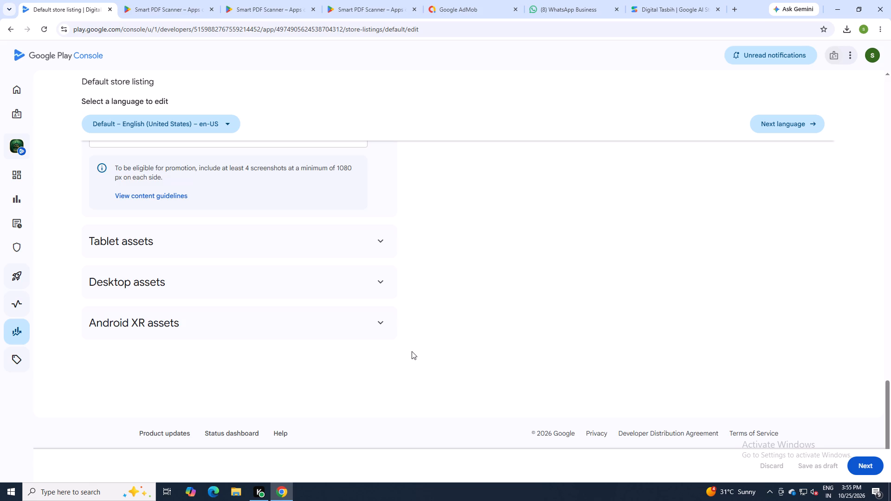
scroll(412, 351, "up", 2)
scroll(299, 329, "up", 6)
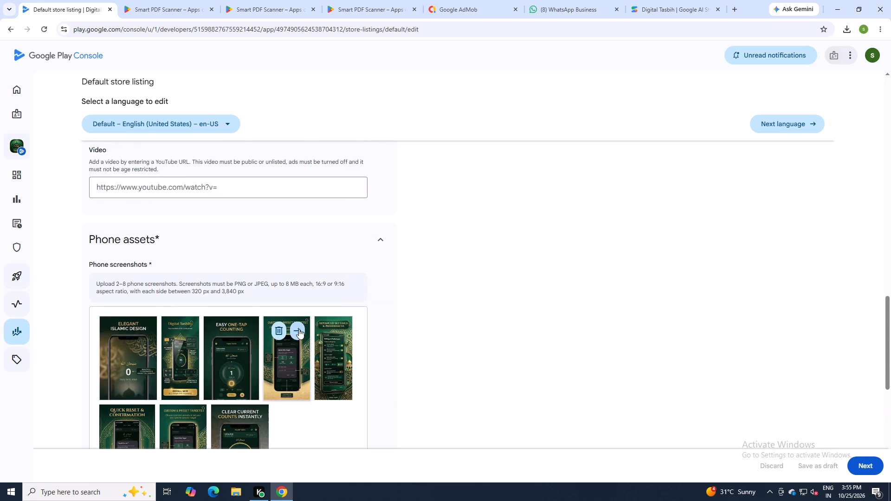
scroll(299, 329, "up", 7)
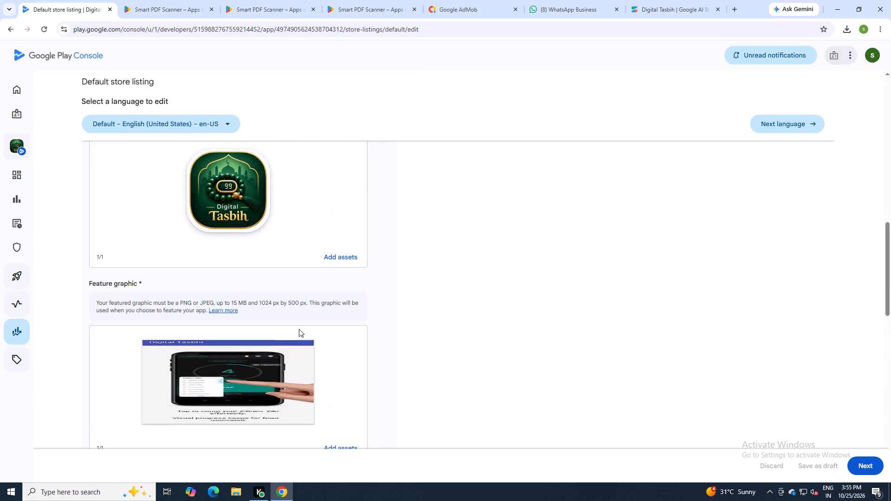
scroll(299, 329, "up", 13)
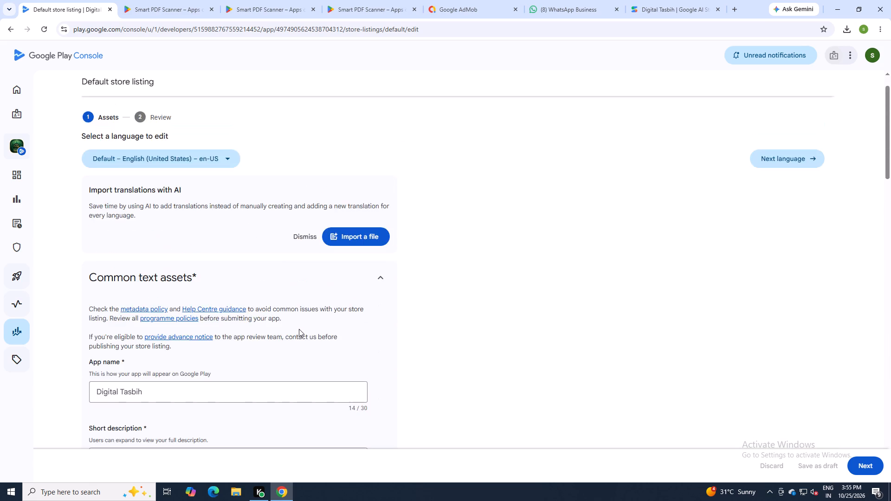
scroll(299, 329, "up", 5)
Open the asset library for the app icon to view the available images, and collapse it without choosing one.
scroll(299, 329, "down", 1)
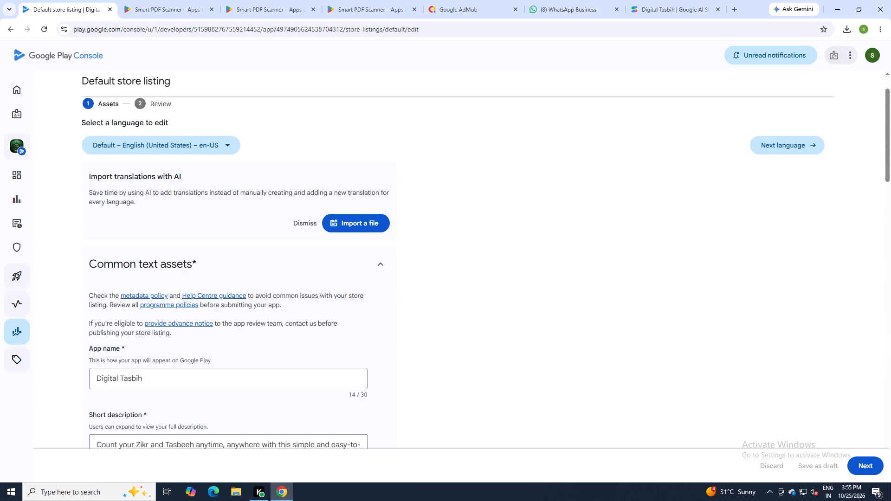
scroll(272, 320, "down", 11)
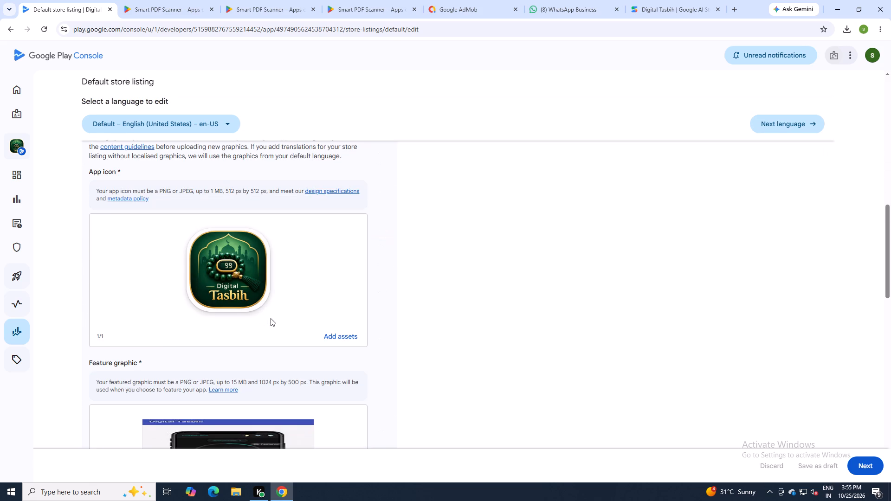
scroll(271, 318, "down", 1)
left_click(342, 292)
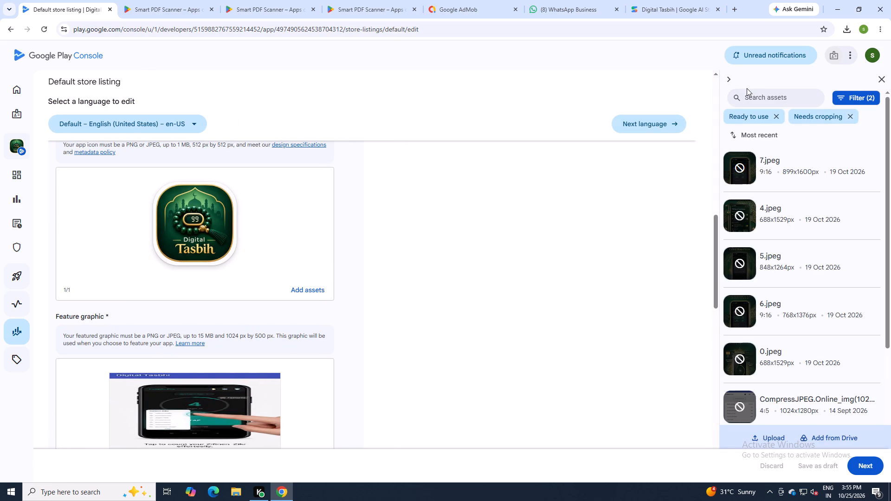
left_click(733, 84)
Check the listing's feature graphic and phone screenshots.
scroll(271, 278, "down", 4)
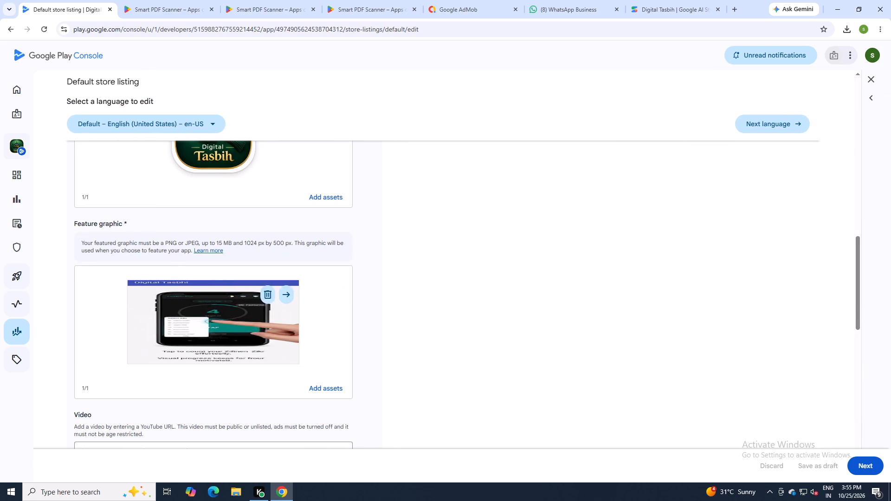
scroll(276, 268, "down", 5)
scroll(275, 268, "up", 2)
scroll(274, 268, "down", 13)
scroll(274, 268, "up", 6)
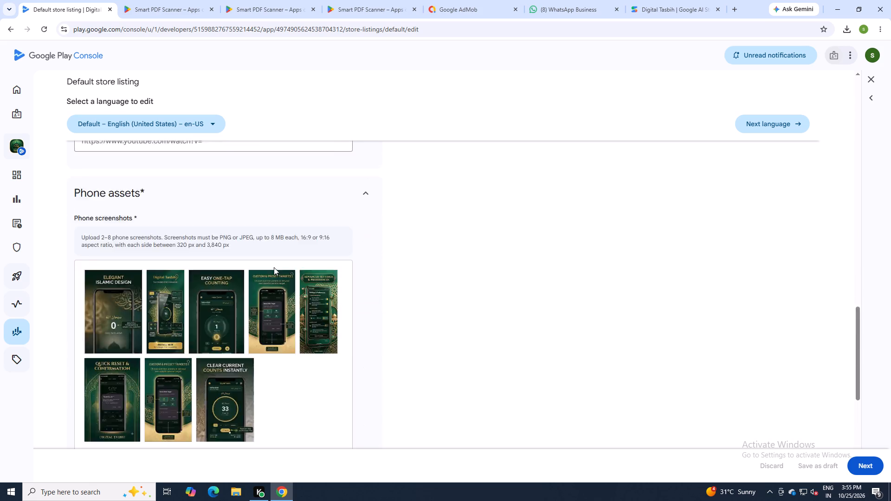
Check the available listing languages, switch to English (United Kingdom) – en-GB and look through its text, graphics, phone screenshots and other asset sections.
scroll(274, 267, "up", 20)
scroll(274, 267, "up", 2)
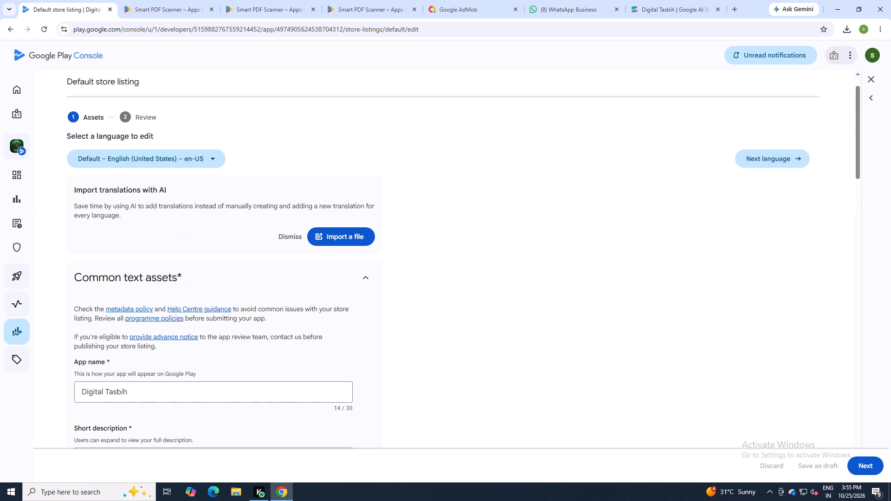
left_click(138, 157)
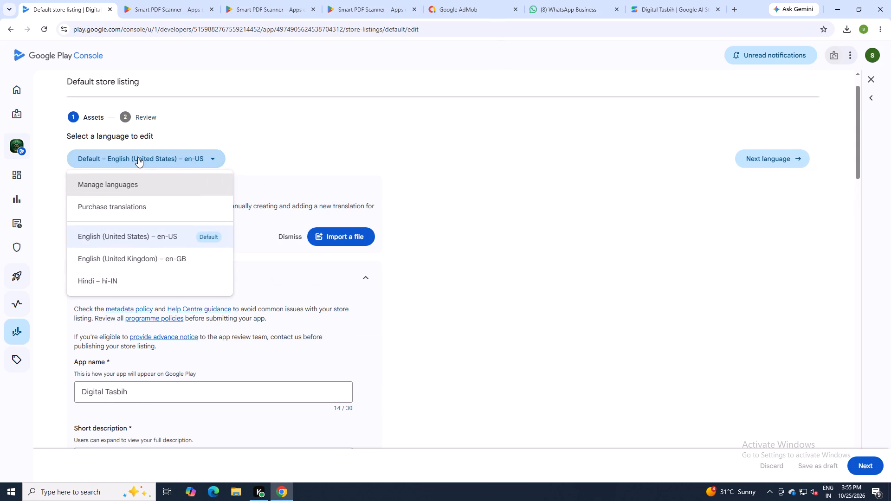
left_click(138, 157)
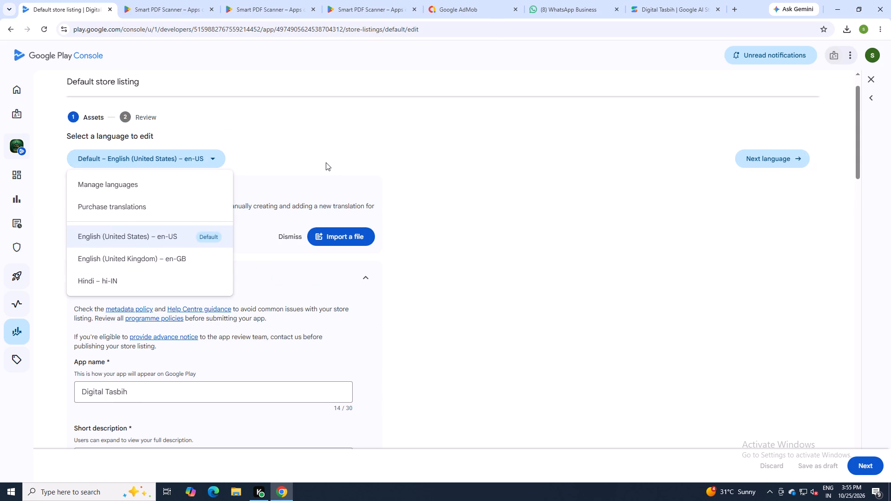
left_click(326, 162)
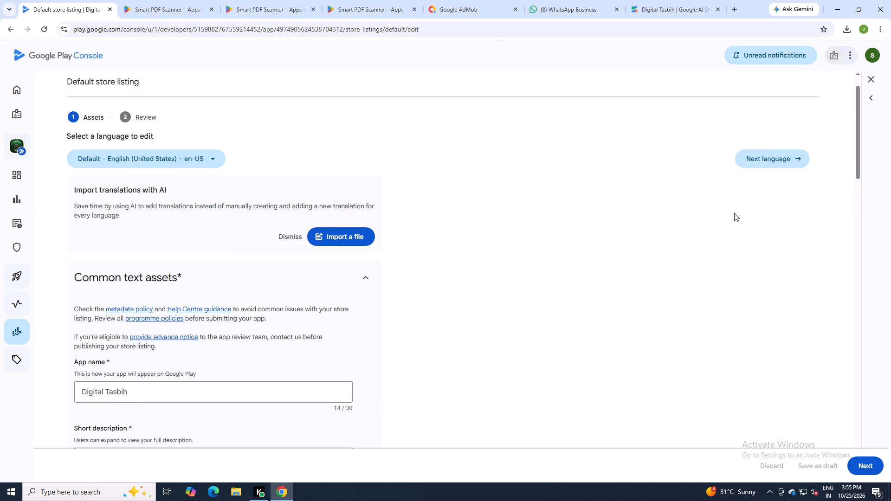
left_click(762, 165)
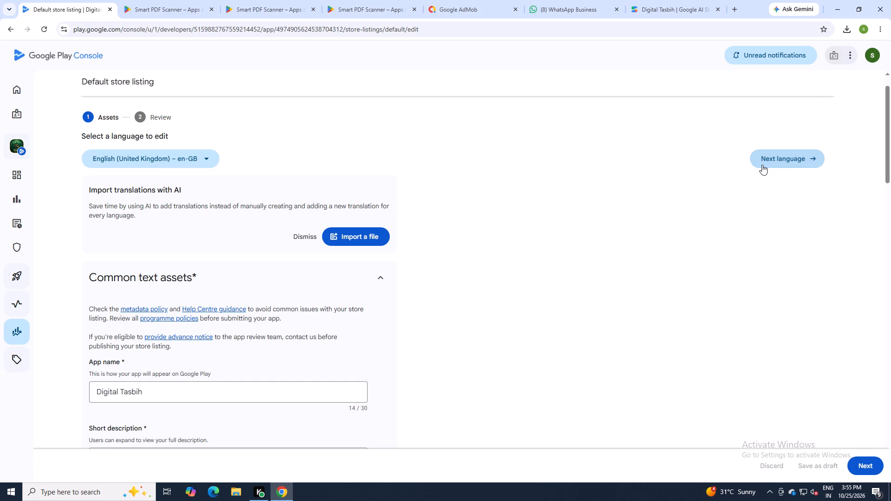
scroll(620, 310, "down", 5)
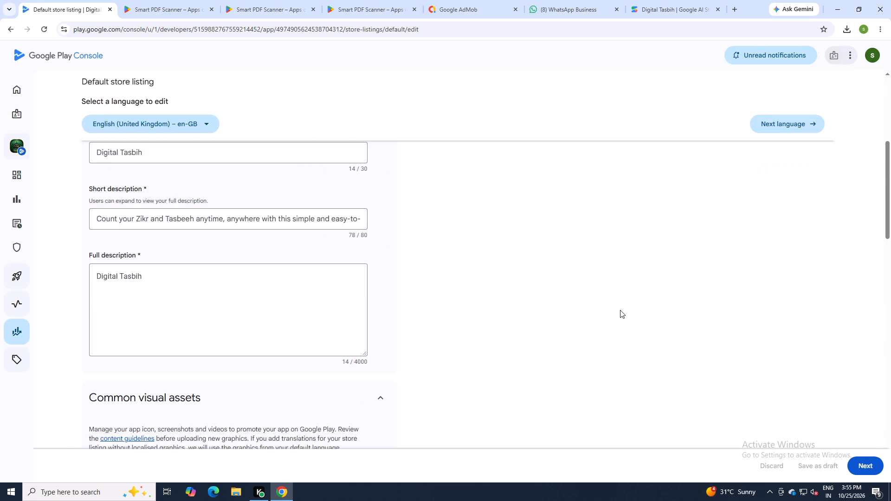
scroll(620, 310, "down", 13)
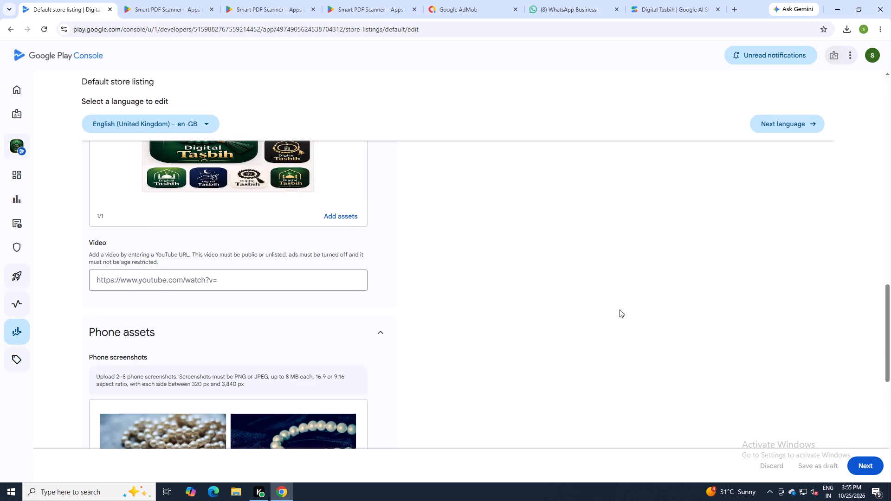
scroll(620, 309, "down", 12)
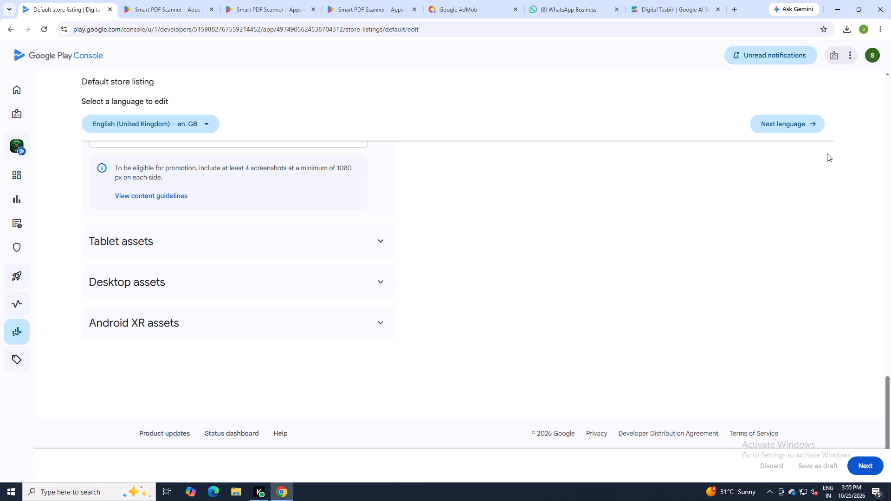
Switch to the Hindi – hi-IN listing and examine its descriptions, graphics, phone screenshots and remaining asset sections.
left_click(808, 124)
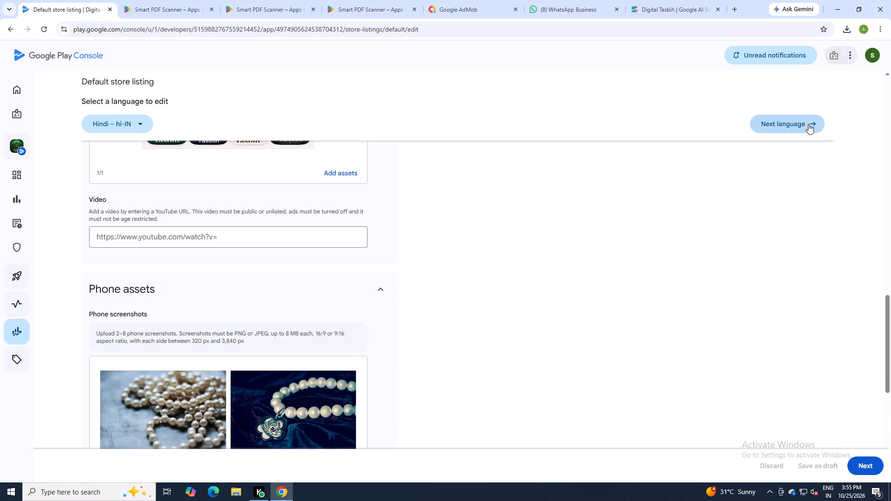
scroll(447, 333, "down", 3)
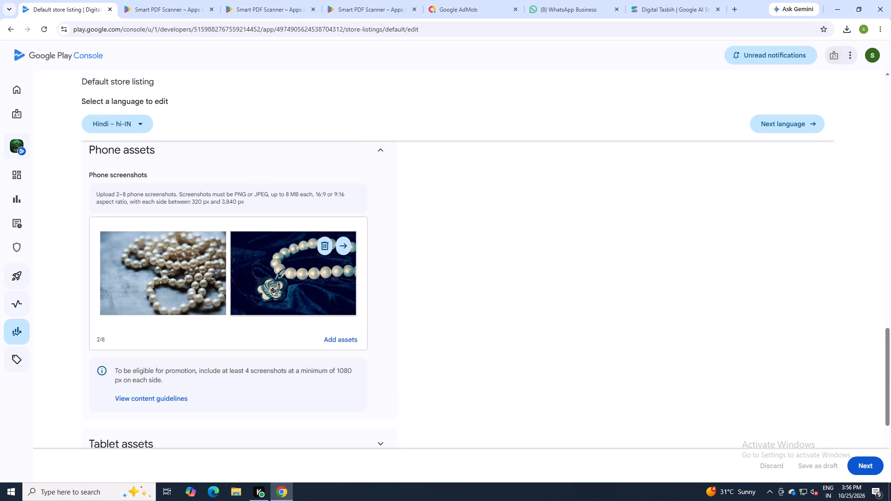
scroll(362, 316, "up", 19)
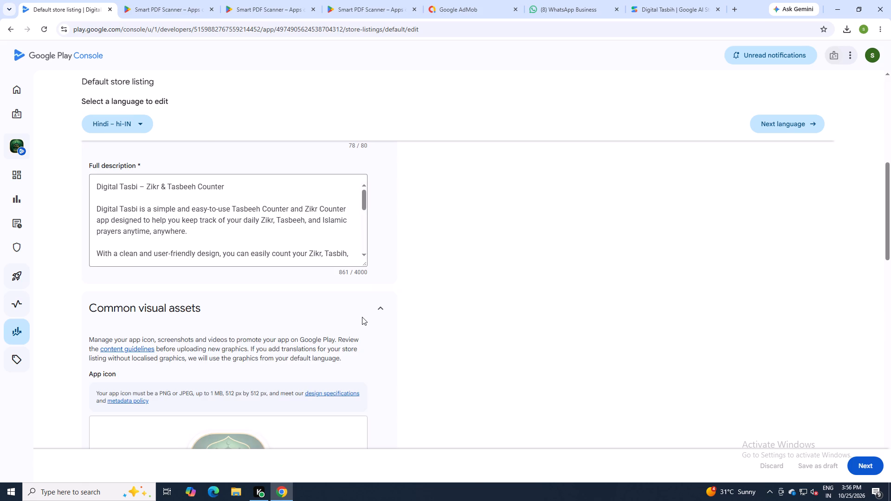
scroll(362, 317, "up", 13)
scroll(363, 317, "down", 7)
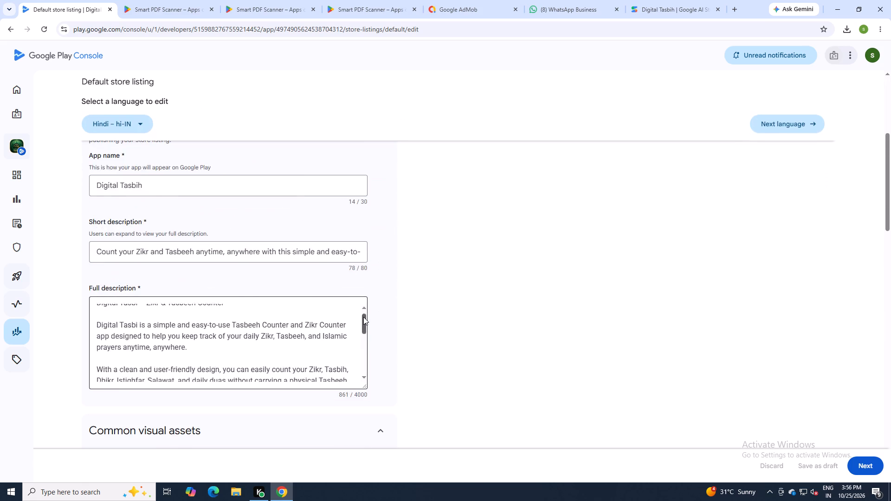
scroll(363, 317, "down", 15)
scroll(387, 353, "down", 17)
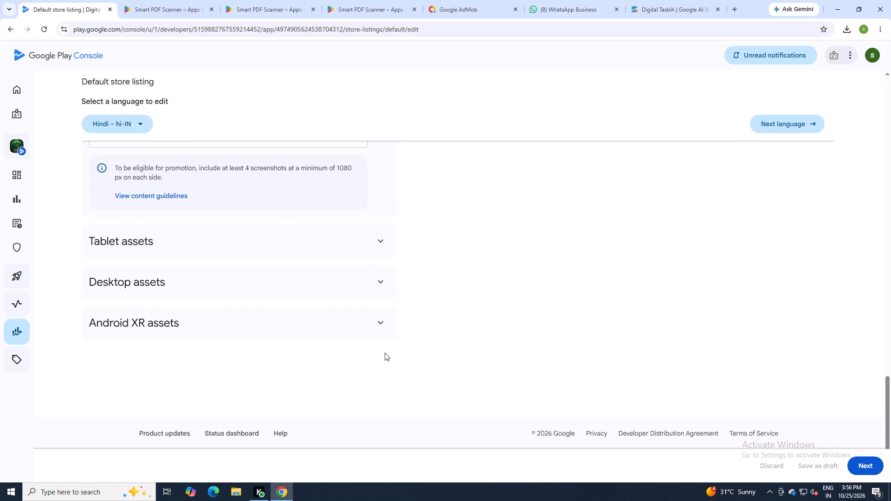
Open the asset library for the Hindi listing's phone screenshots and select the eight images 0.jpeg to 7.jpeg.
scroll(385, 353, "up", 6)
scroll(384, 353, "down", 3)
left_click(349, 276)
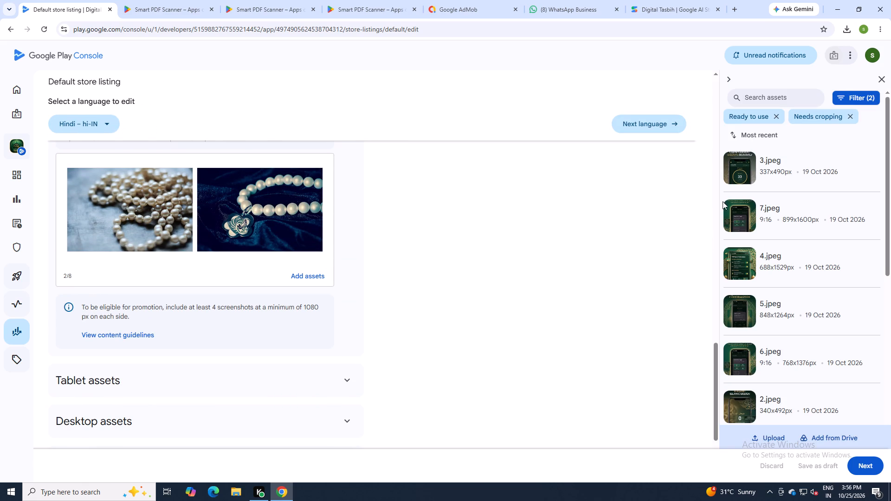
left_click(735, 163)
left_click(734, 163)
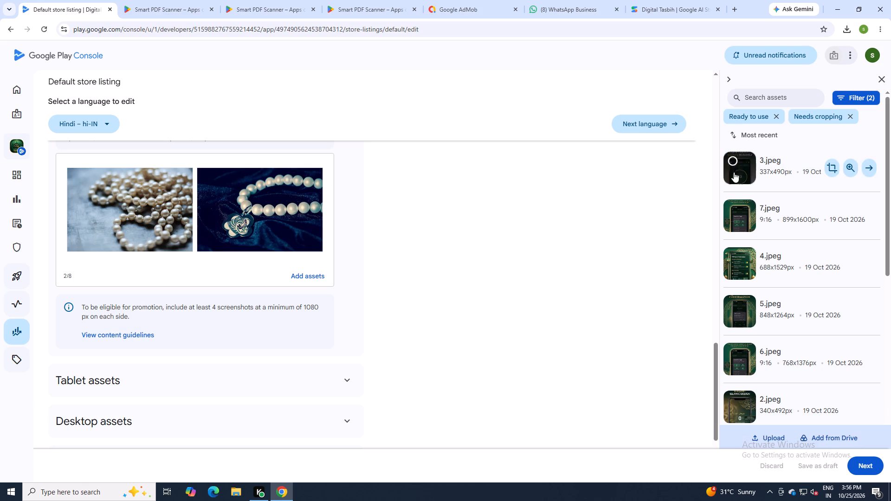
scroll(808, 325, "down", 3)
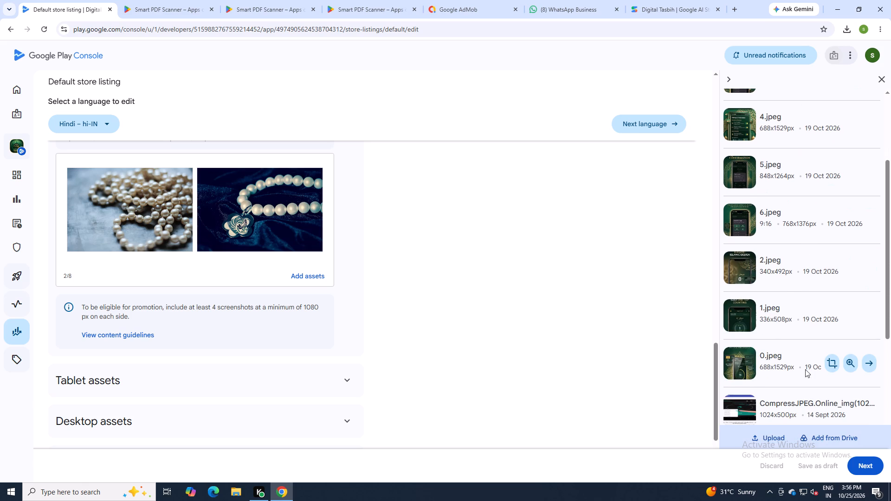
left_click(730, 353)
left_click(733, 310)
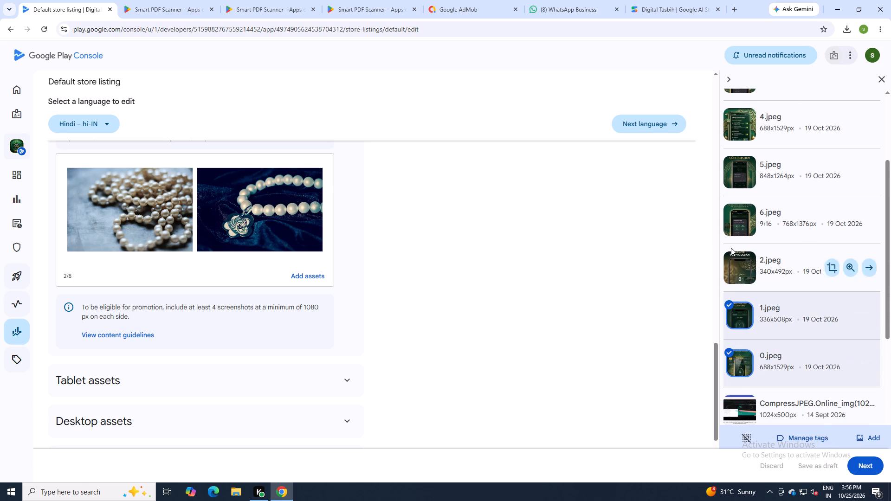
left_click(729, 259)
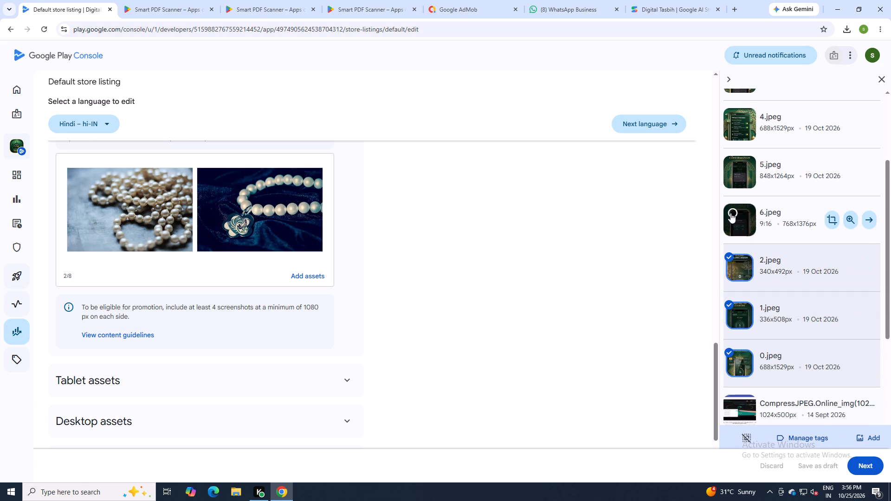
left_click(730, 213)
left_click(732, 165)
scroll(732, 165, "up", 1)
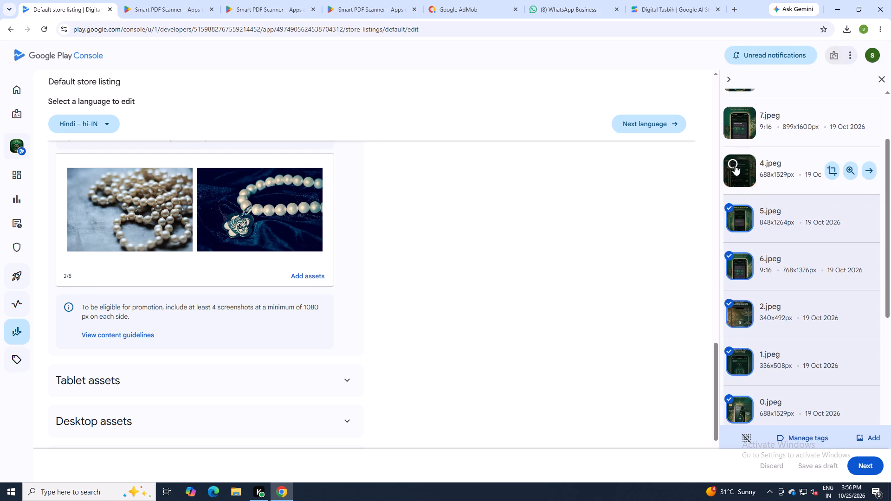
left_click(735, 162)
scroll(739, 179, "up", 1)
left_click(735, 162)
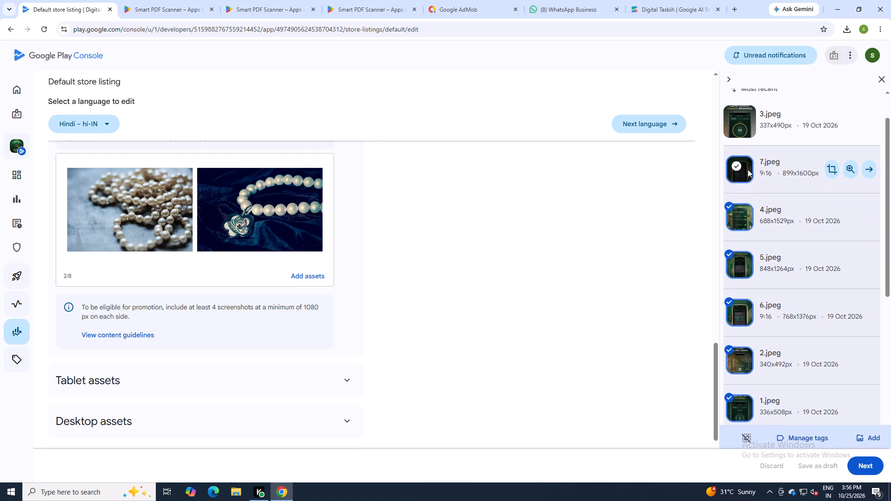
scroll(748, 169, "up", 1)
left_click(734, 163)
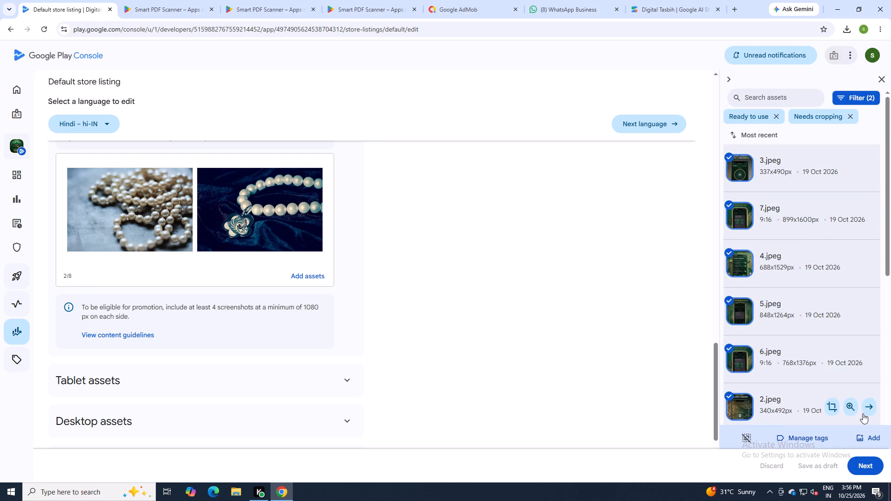
Proceed to the review stage and examine the default English (United States) listing's text, graphics, screenshots and AI asset declaration.
left_click(865, 466)
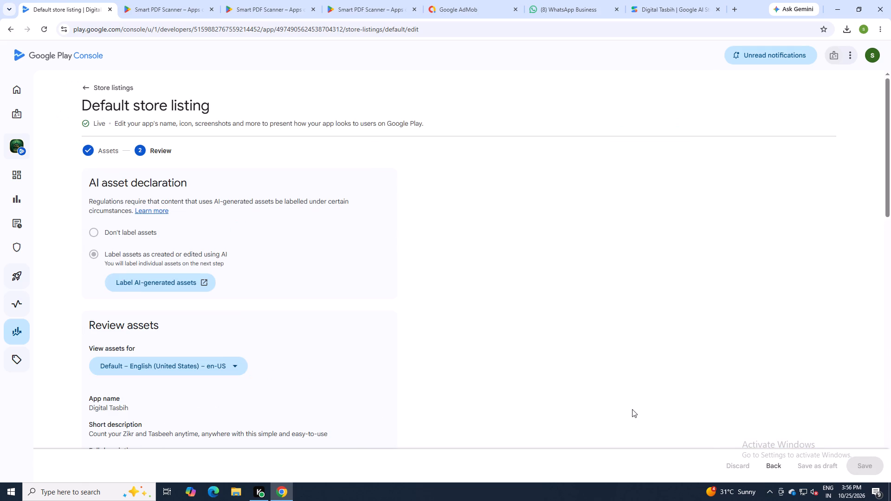
scroll(337, 309, "down", 9)
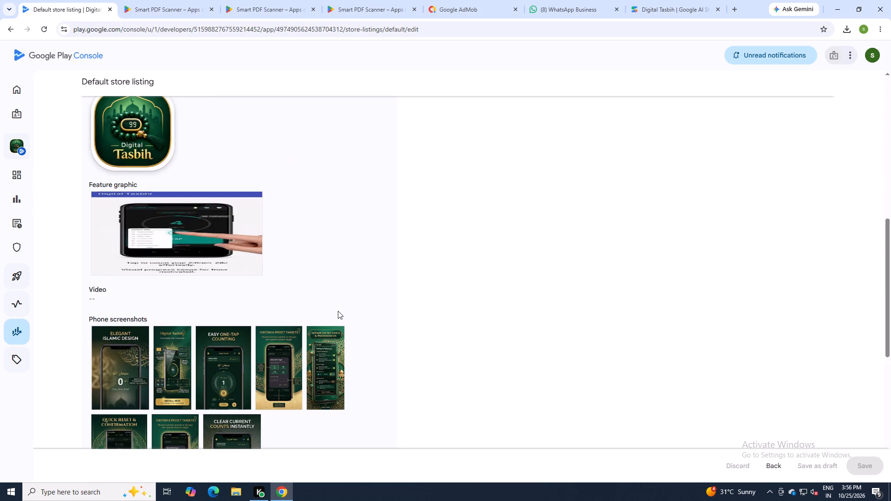
scroll(338, 311, "down", 7)
scroll(338, 311, "up", 2)
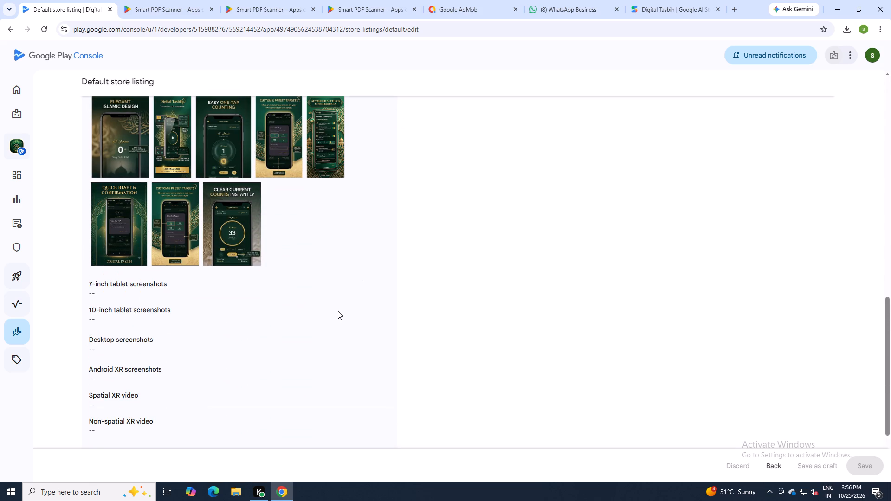
scroll(327, 314, "up", 1)
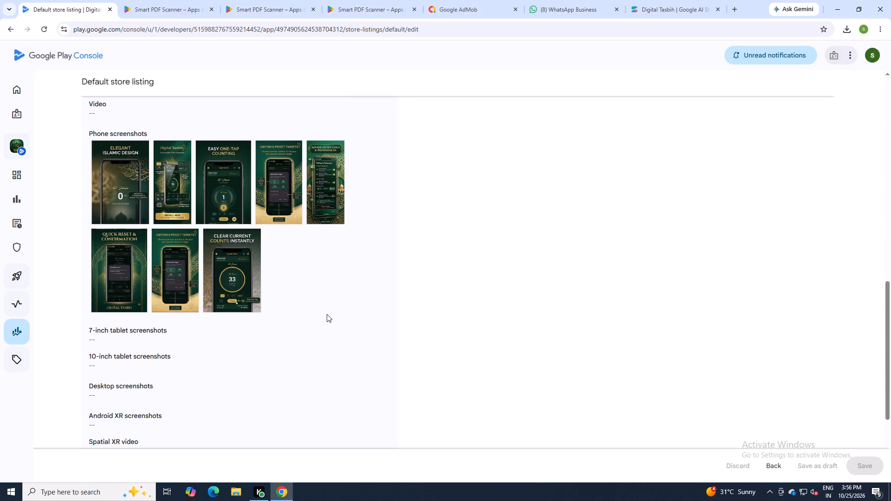
scroll(327, 314, "up", 1)
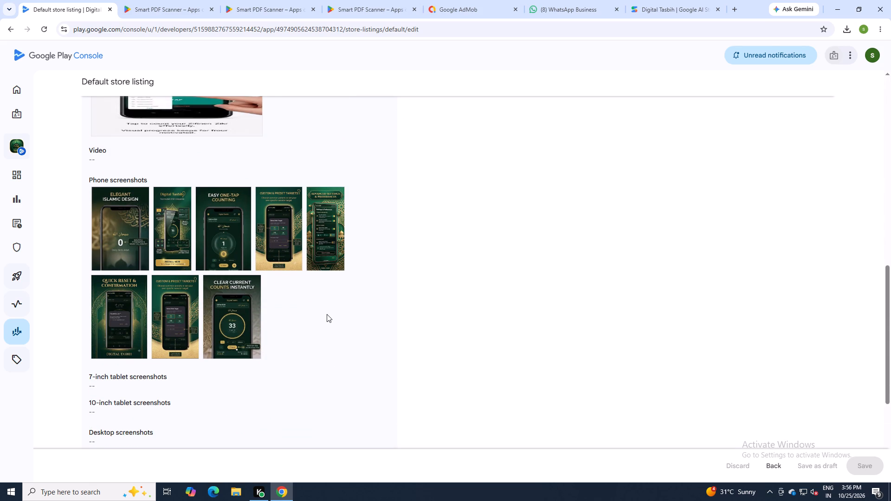
scroll(327, 315, "down", 10)
scroll(327, 315, "up", 11)
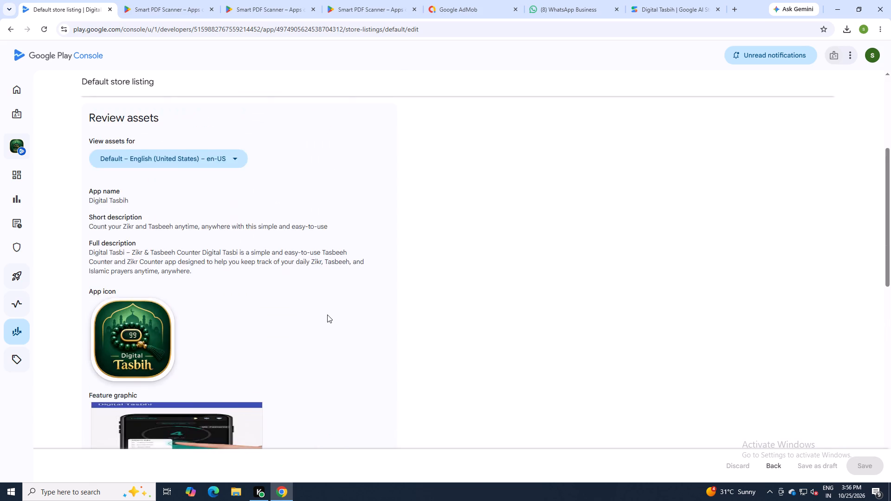
scroll(327, 315, "up", 9)
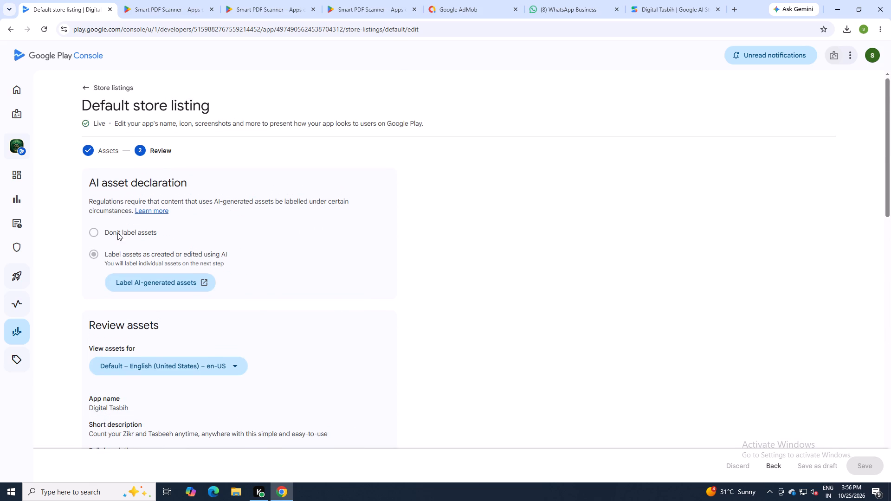
Open the AI-generated asset labelling and submit the labels for all the app icon, feature graphic and phone screenshot assets.
left_click(163, 281)
scroll(630, 343, "down", 2)
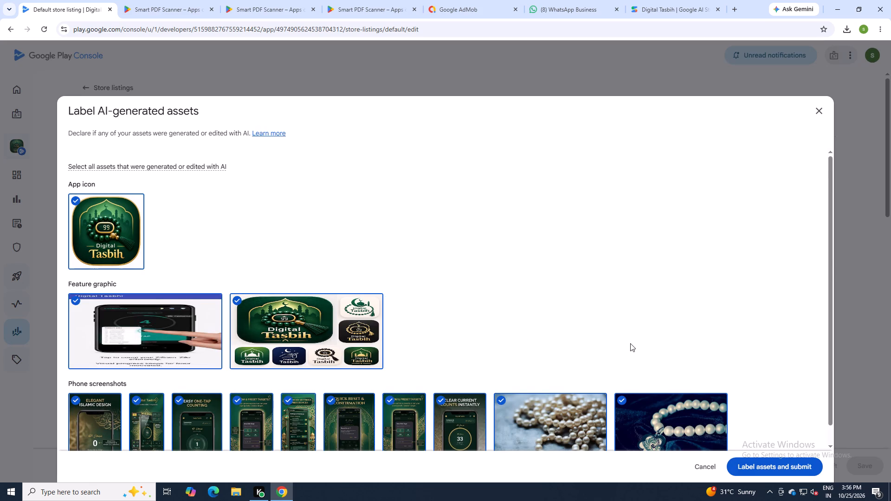
scroll(630, 343, "down", 4)
left_click(761, 462)
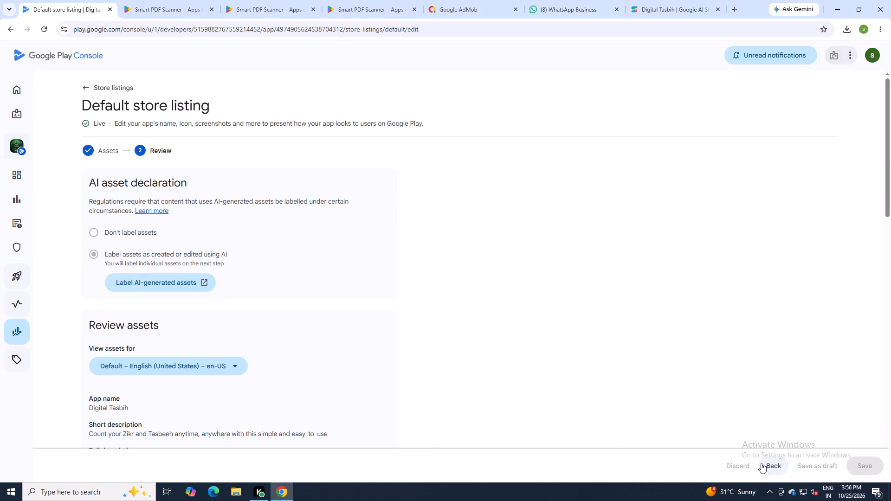
View the English (United Kingdom) – en-GB assets in the review stage and look through its text, graphics and screenshots.
scroll(345, 332, "down", 1)
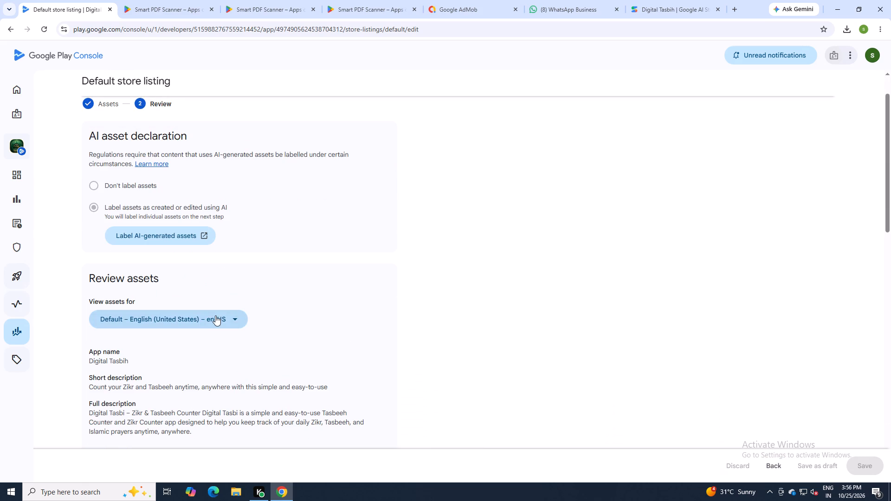
left_click(215, 315)
left_click(197, 369)
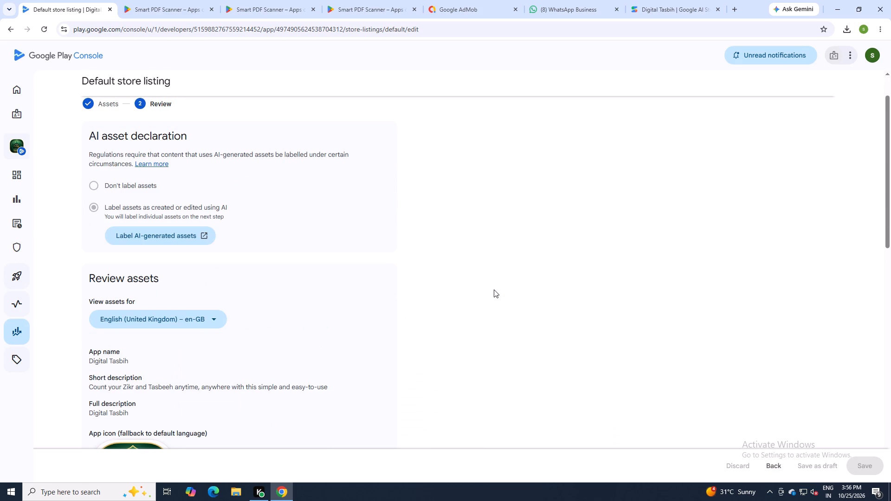
scroll(494, 289, "down", 8)
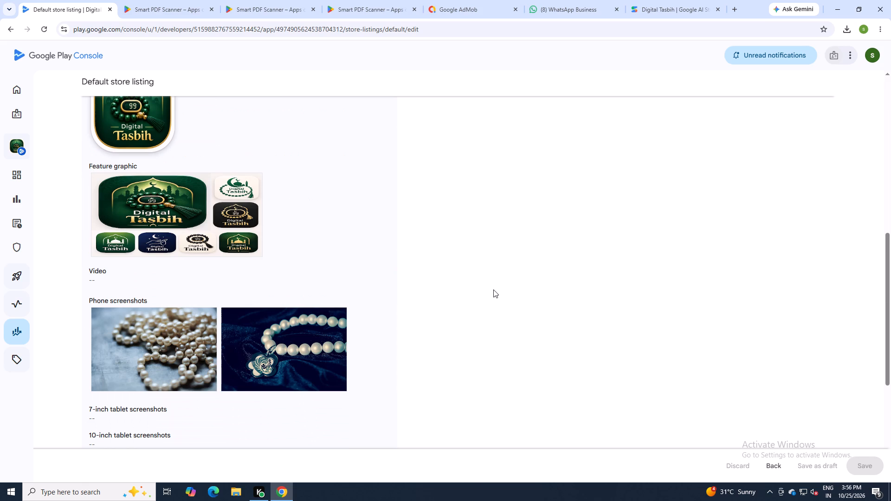
scroll(262, 346, "down", 5)
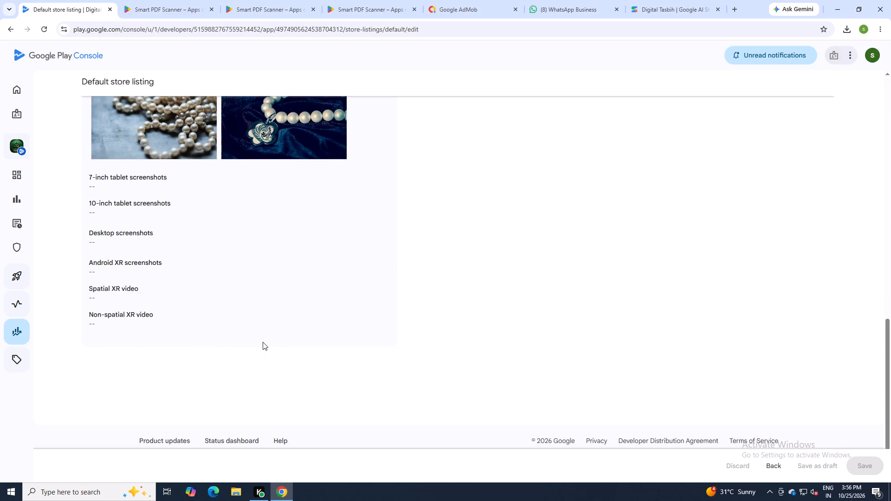
Reopen the AI-generated asset labelling and submit it with all app icon, feature graphic and phone screenshot assets selected.
scroll(263, 342, "down", 4)
scroll(263, 342, "up", 16)
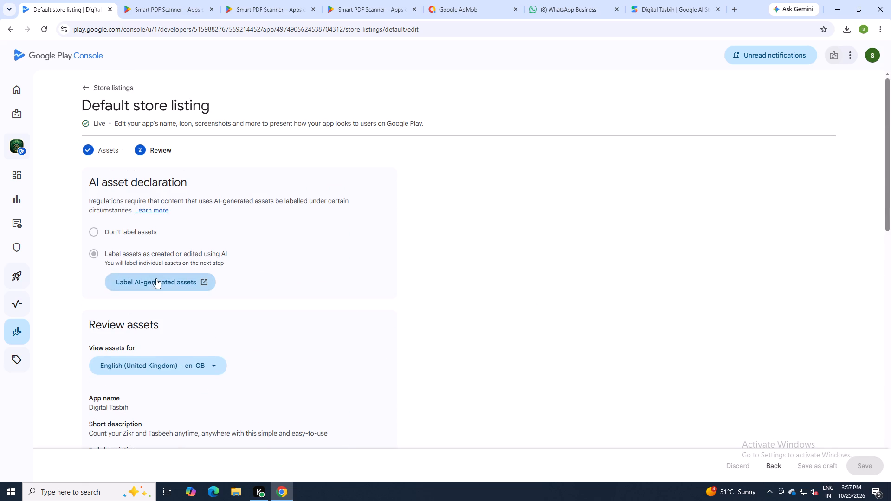
left_click(172, 282)
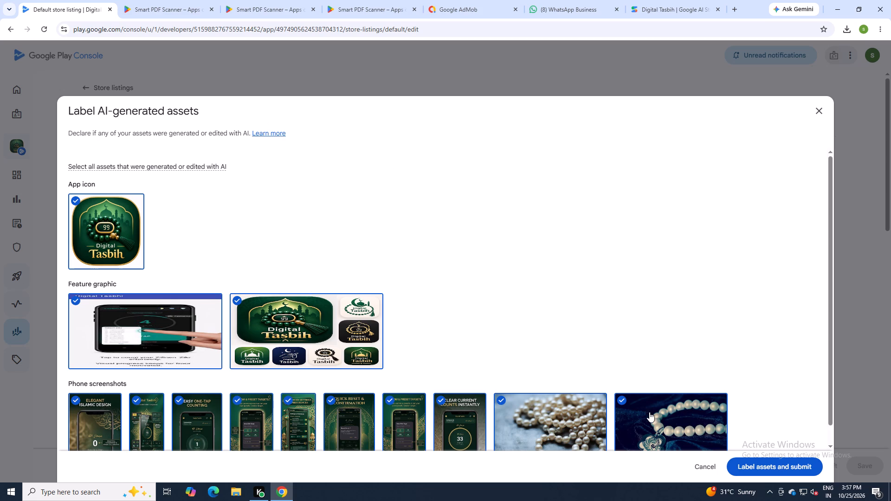
left_click(715, 473)
left_click(767, 458)
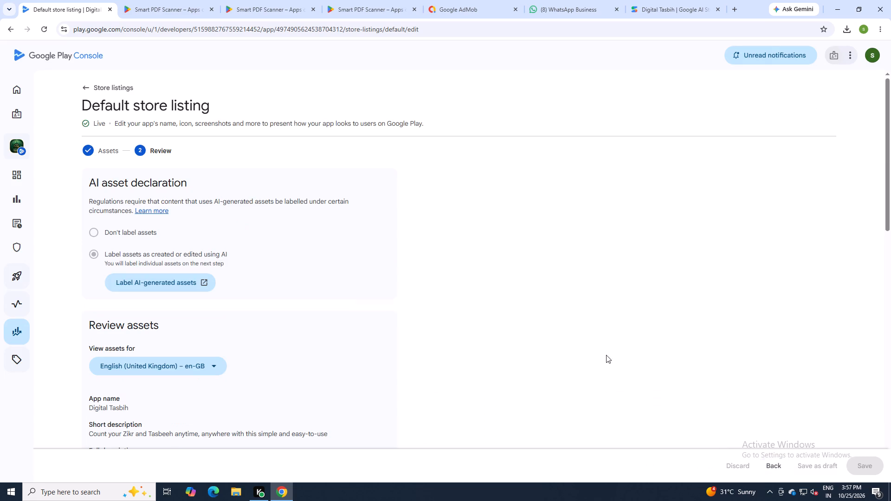
View the Hindi – hi-IN assets in the review stage and return to the default English (United States) – en-US assets.
scroll(204, 356, "down", 2)
left_click(169, 275)
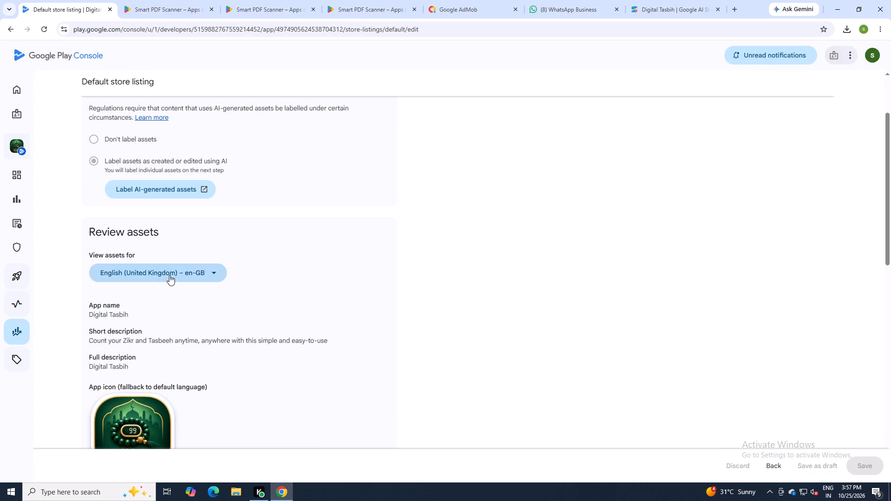
left_click(138, 347)
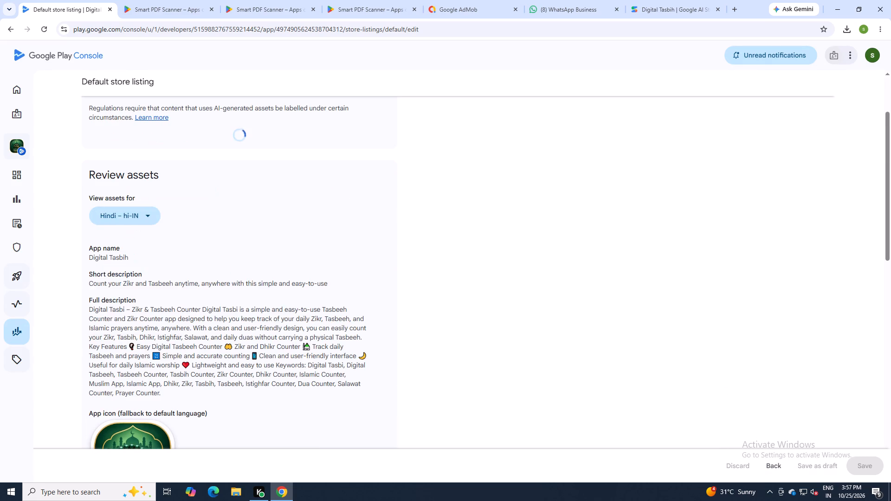
left_click(138, 270)
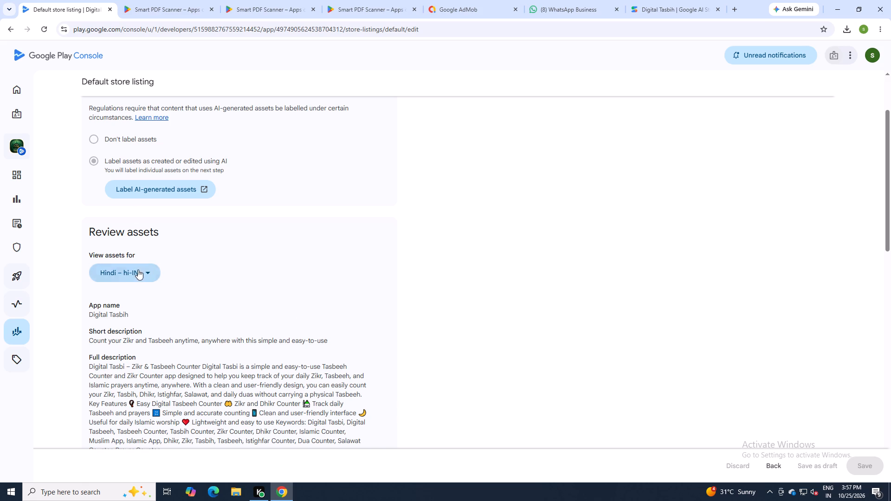
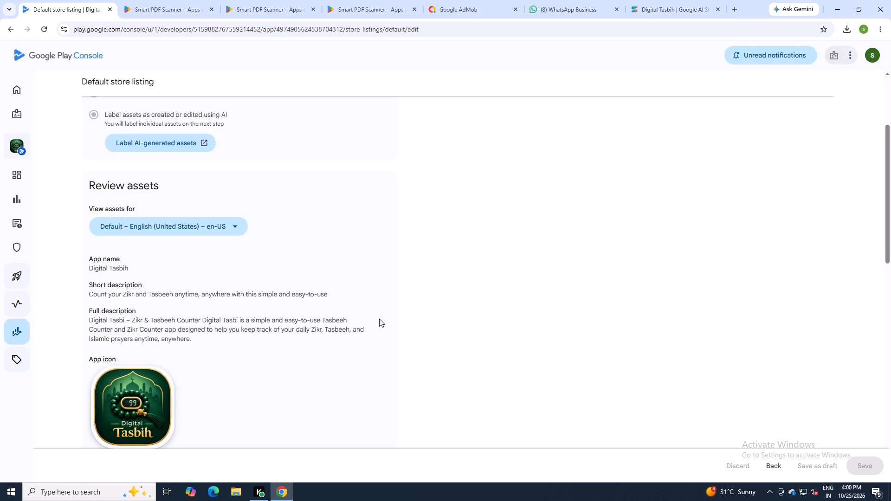
scroll(379, 319, "down", 2)
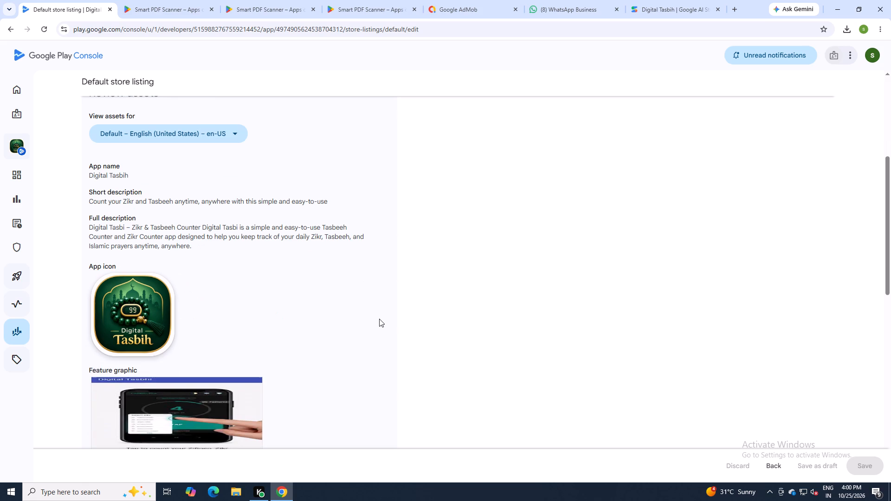
scroll(379, 319, "down", 10)
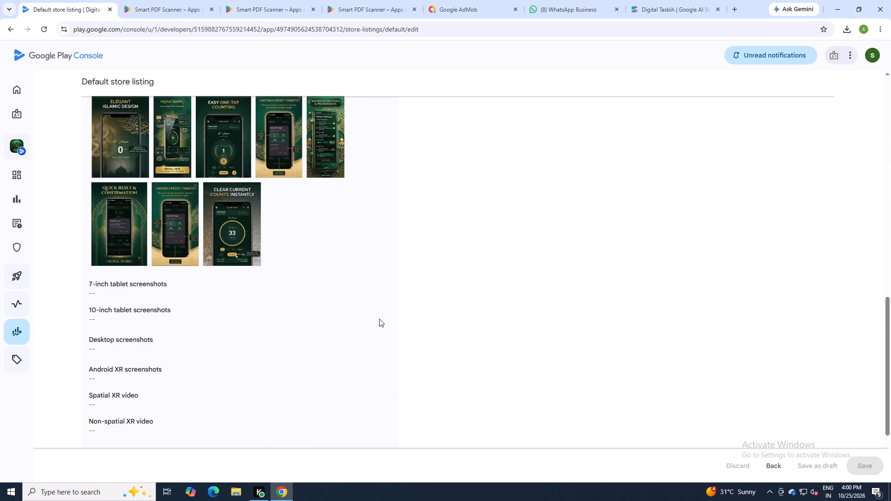
scroll(379, 319, "down", 7)
scroll(379, 318, "up", 4)
scroll(379, 318, "down", 3)
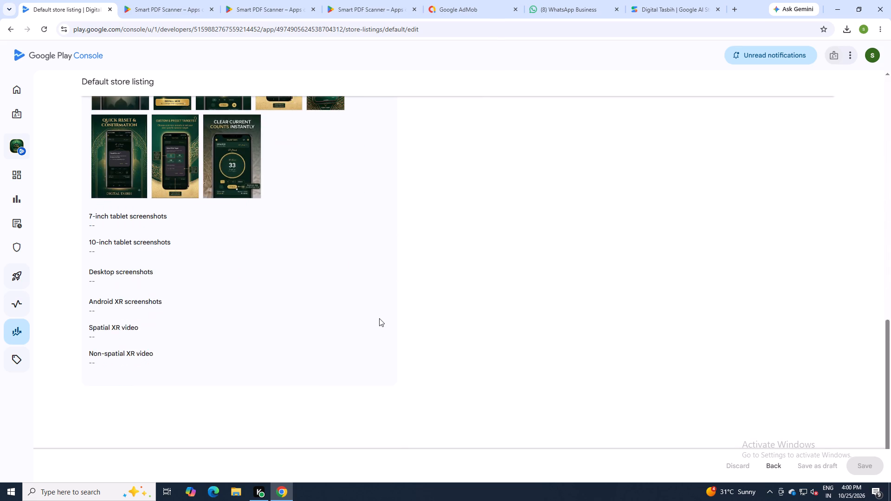
scroll(379, 318, "up", 10)
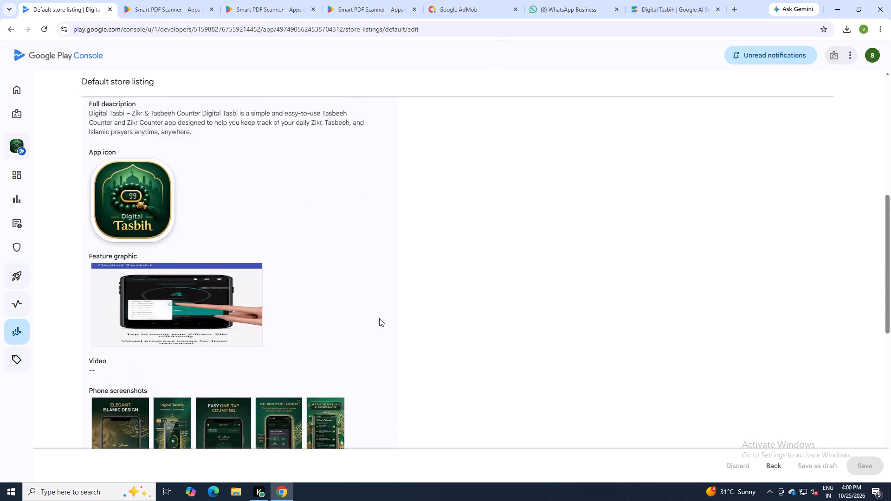
scroll(379, 318, "up", 1)
scroll(379, 318, "down", 3)
scroll(379, 318, "up", 4)
scroll(379, 318, "down", 6)
scroll(379, 318, "up", 7)
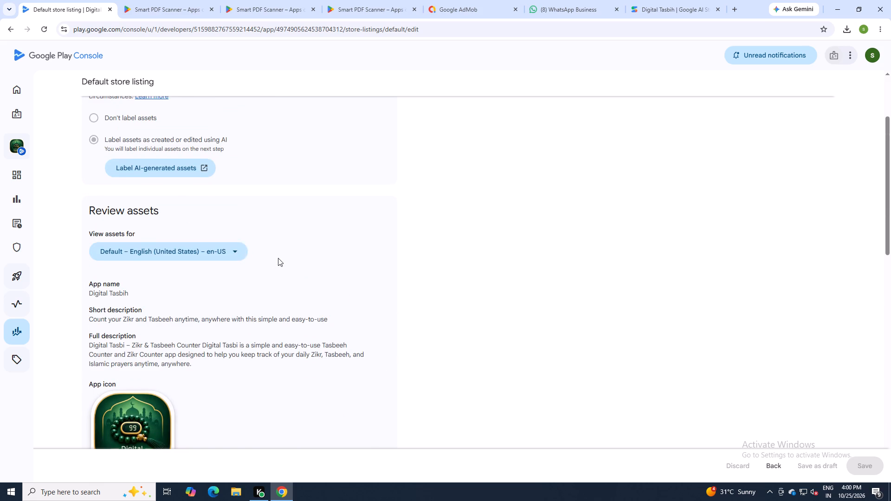
left_click(176, 252)
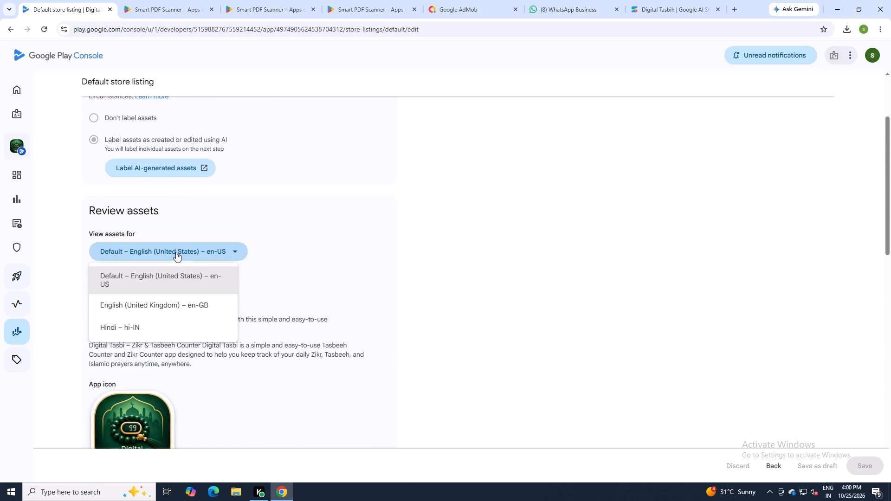
left_click(172, 238)
Reopen Digital Tasbih's default store listing for editing from the Store listings page under Grow users.
left_click(50, 218)
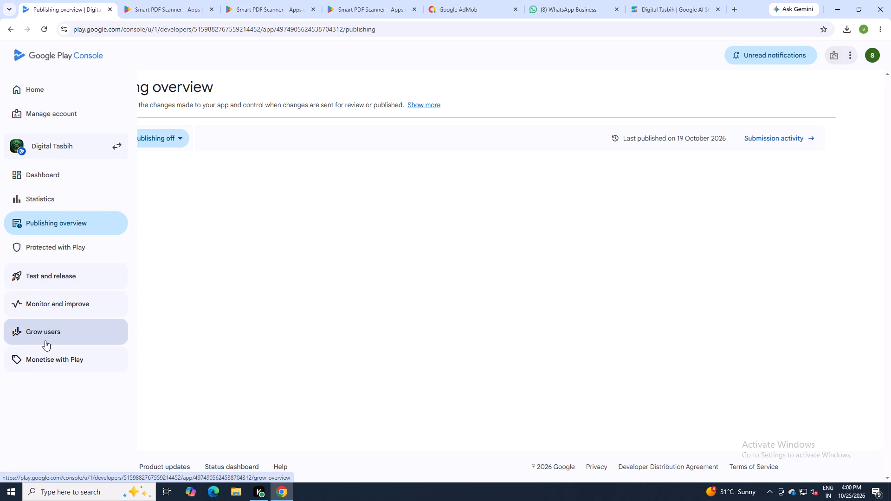
left_click(51, 337)
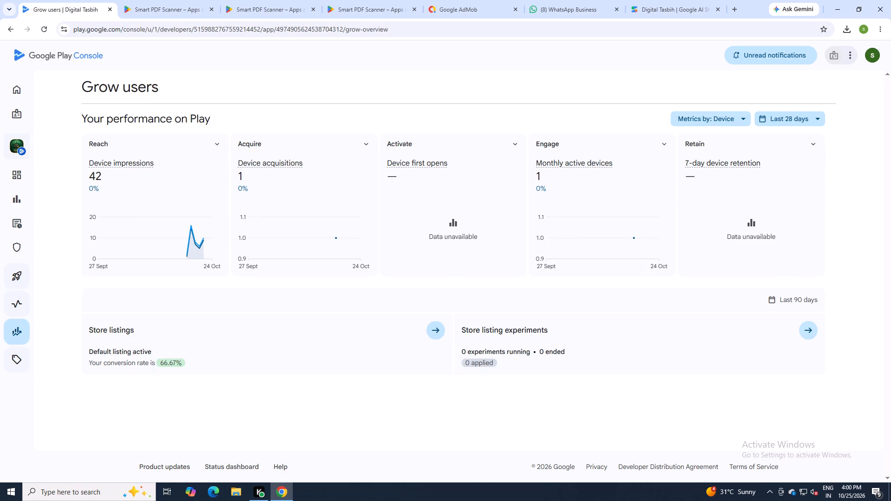
left_click(63, 356)
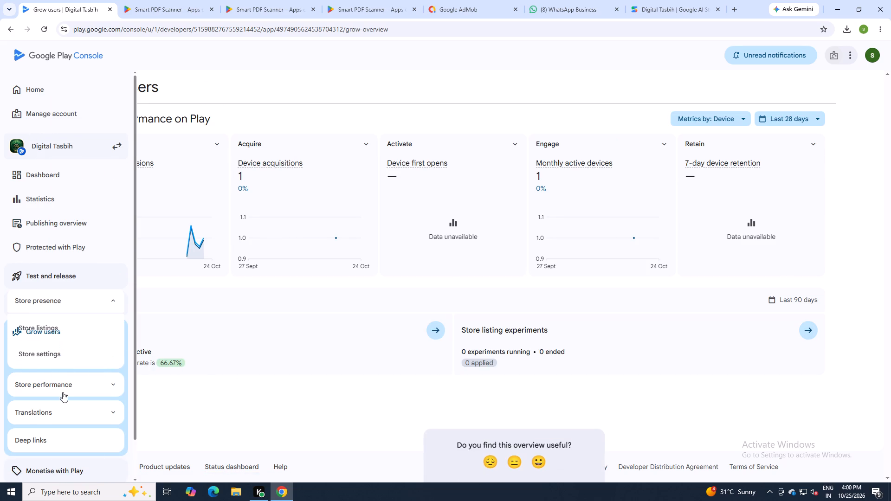
left_click(57, 325)
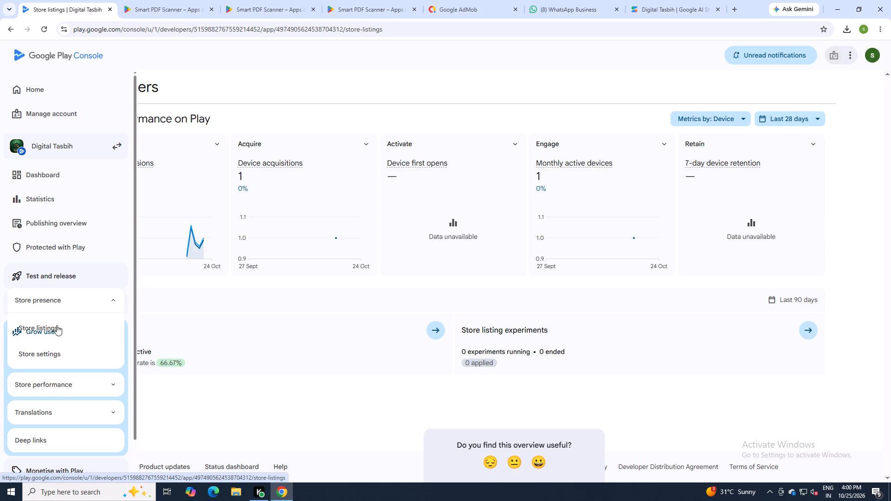
scroll(230, 338, "down", 1)
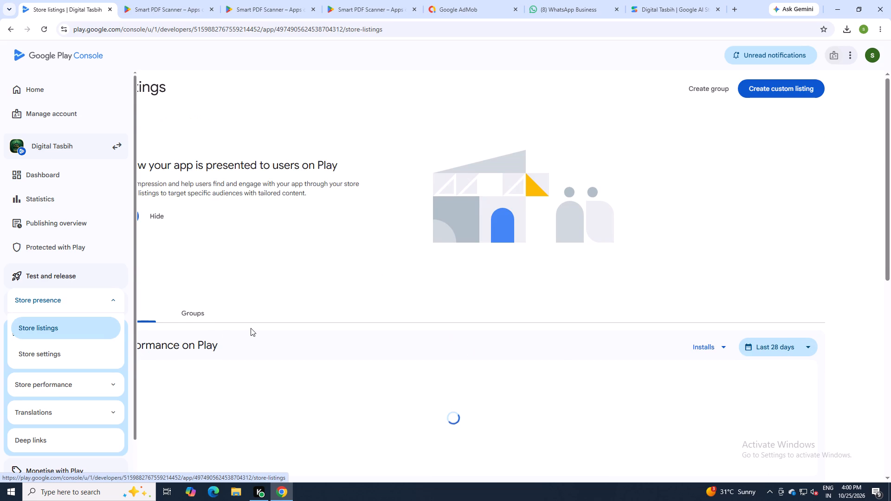
scroll(251, 328, "down", 1)
scroll(396, 340, "down", 3)
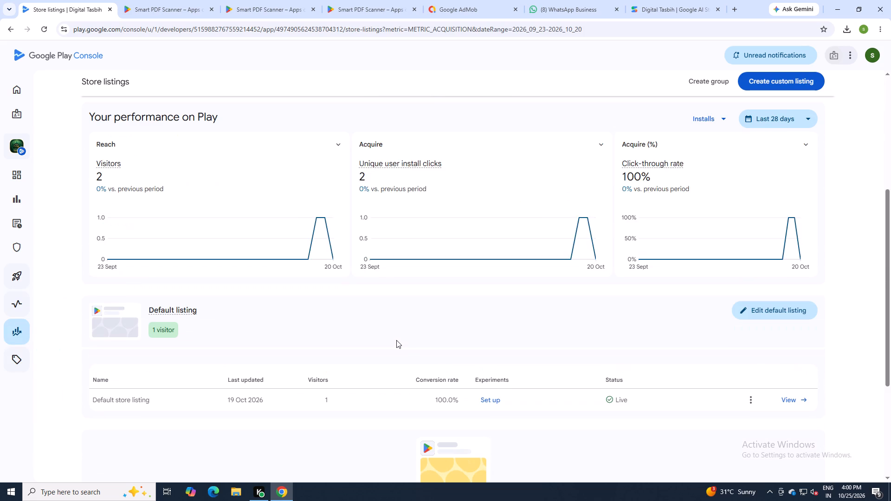
scroll(396, 340, "down", 5)
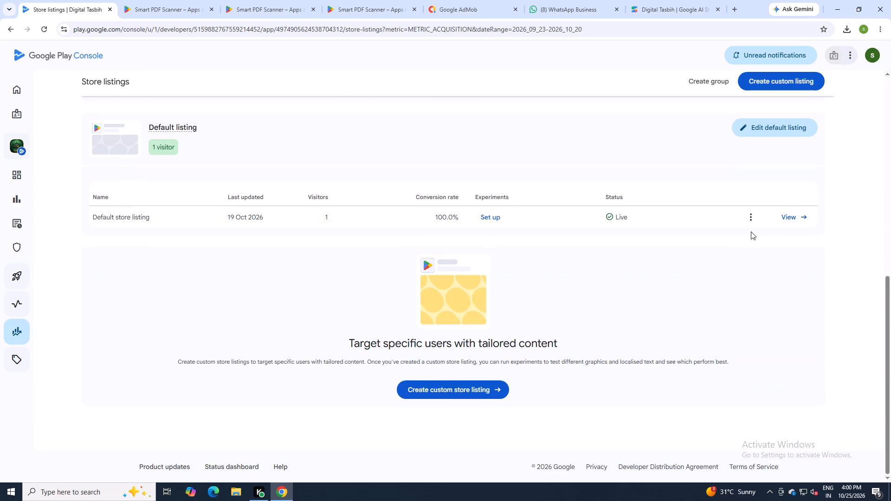
left_click(784, 130)
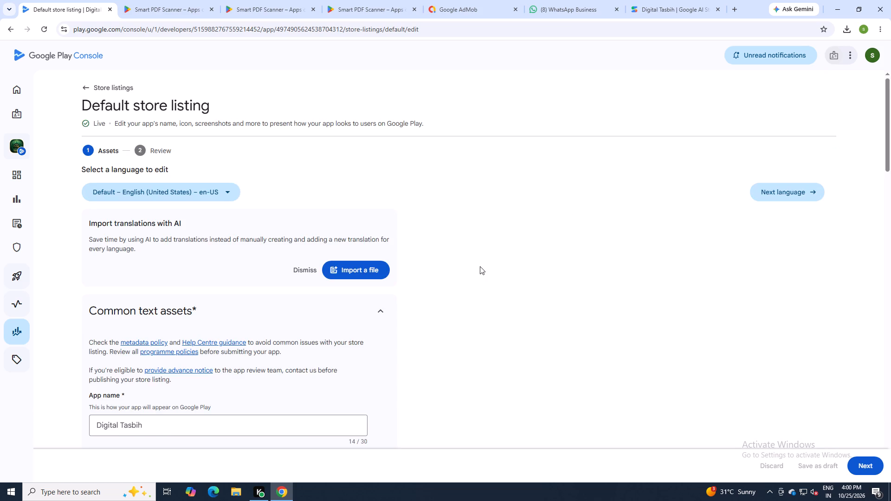
Examine the default en-US listing's app icon, feature graphic, phone screenshots and the tablet, desktop and Android XR sections.
scroll(480, 266, "down", 16)
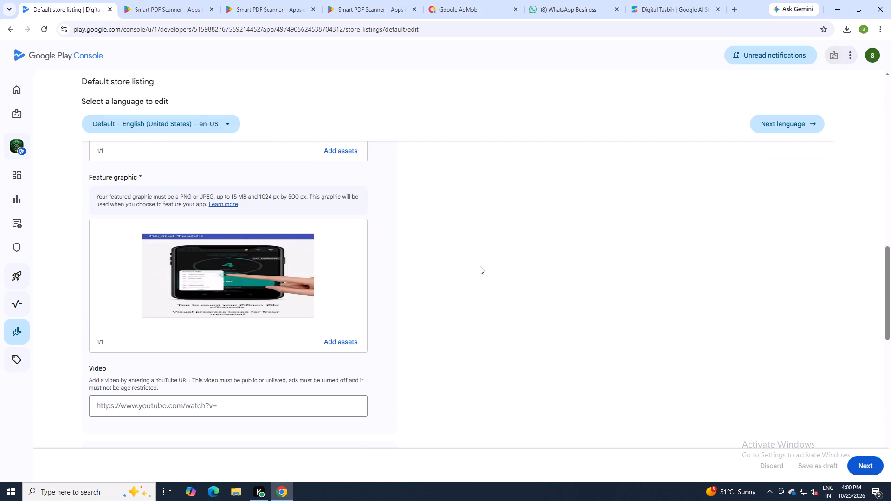
scroll(474, 268, "down", 11)
scroll(484, 278, "up", 11)
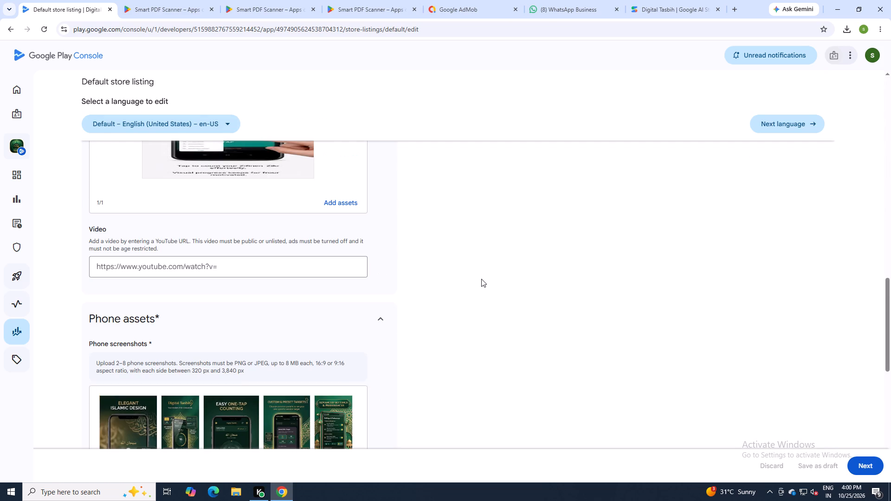
scroll(479, 281, "down", 2)
scroll(471, 283, "up", 3)
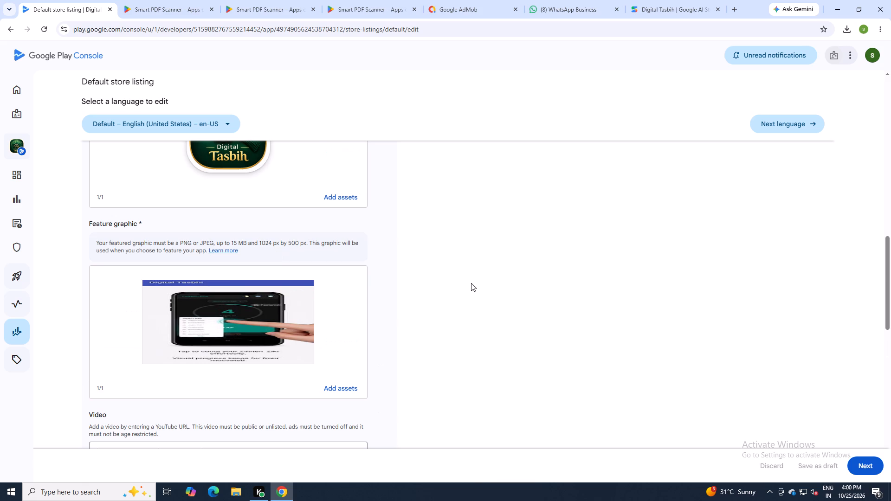
scroll(470, 283, "up", 5)
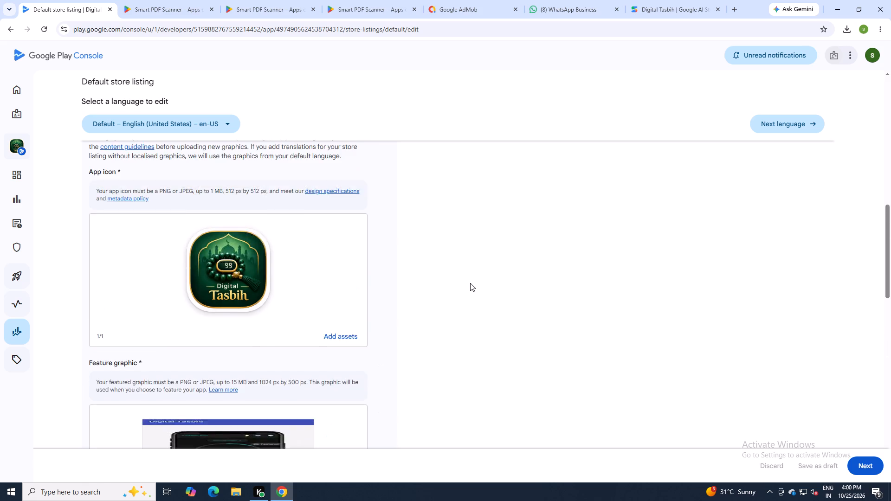
scroll(470, 283, "up", 12)
scroll(470, 283, "down", 16)
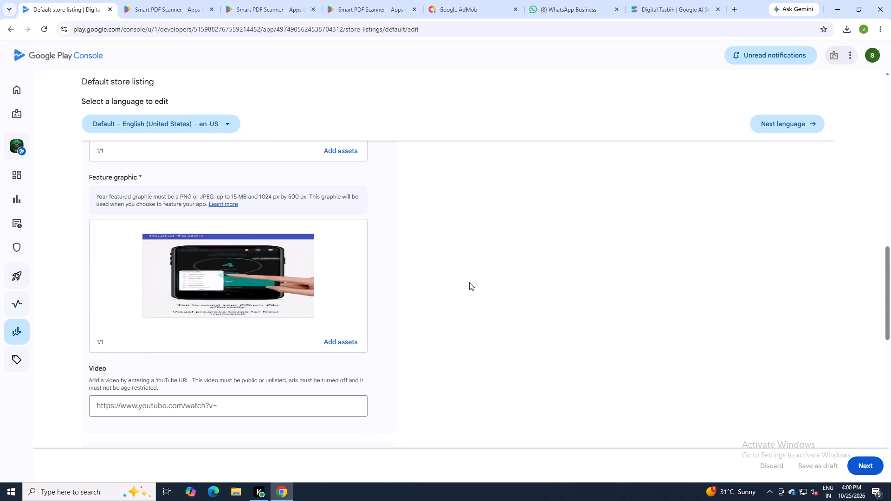
scroll(469, 282, "down", 7)
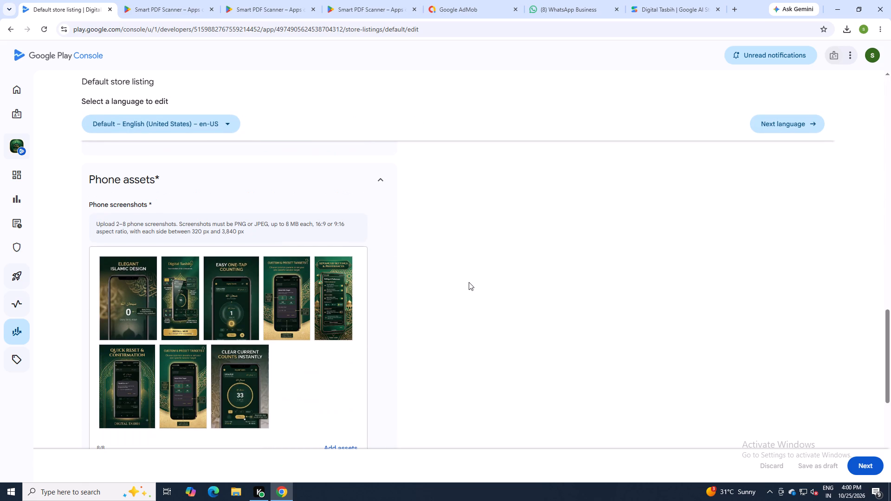
scroll(469, 282, "down", 5)
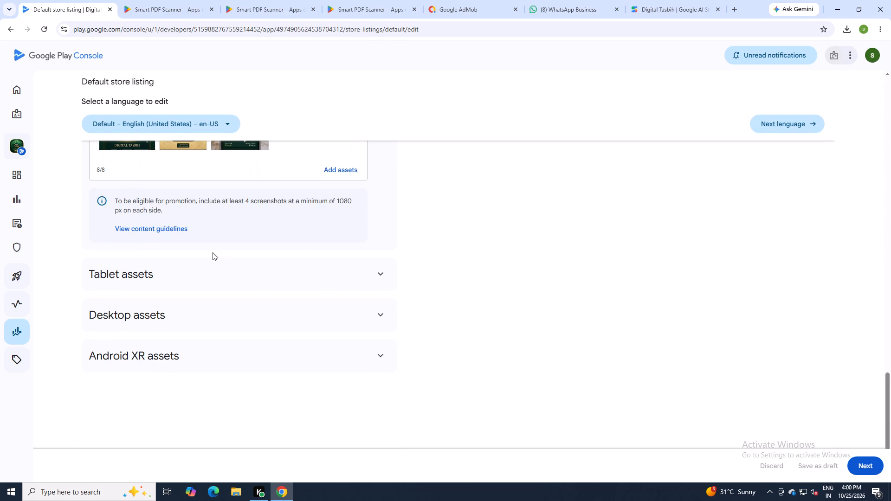
Open the content guidelines for phone screenshots, leaving that help page open, and return to the default store listing.
left_click(175, 229)
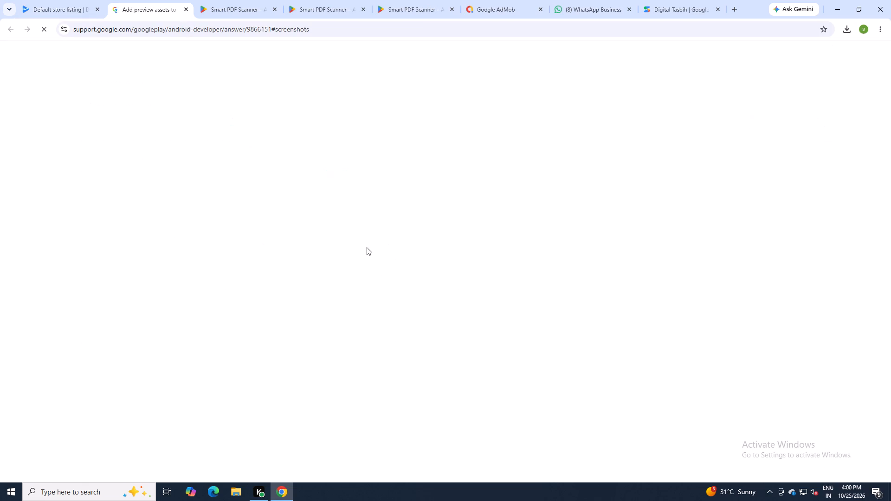
left_click(57, 0)
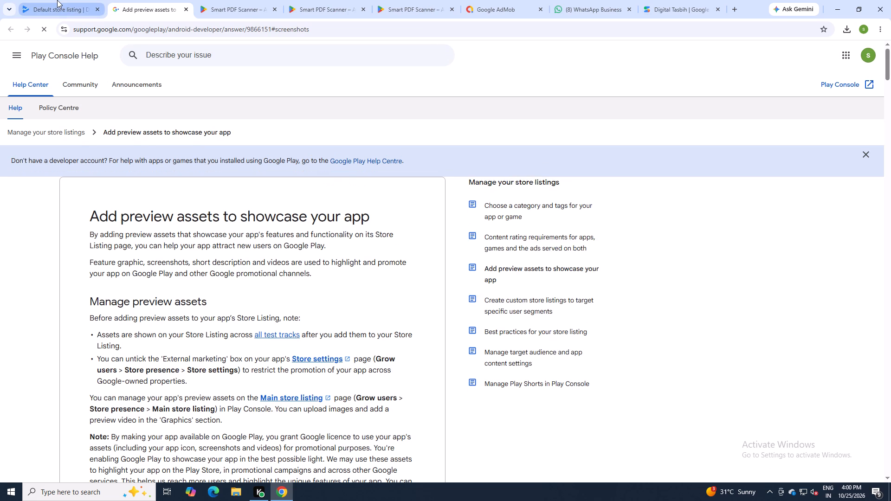
Advance the default store listing from the Assets stage to the Review stage.
scroll(380, 256, "down", 1)
scroll(441, 284, "down", 5)
left_click(867, 465)
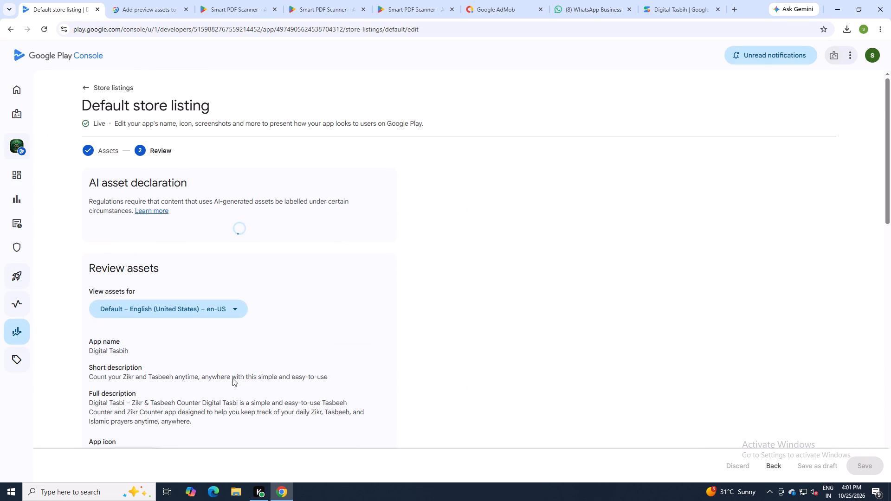
Open the AI-generated asset labels and deselect the app icon and the logo collage feature graphic, leaving the phone-in-hand graphic unselected.
scroll(82, 331, "down", 1)
scroll(156, 326, "down", 1)
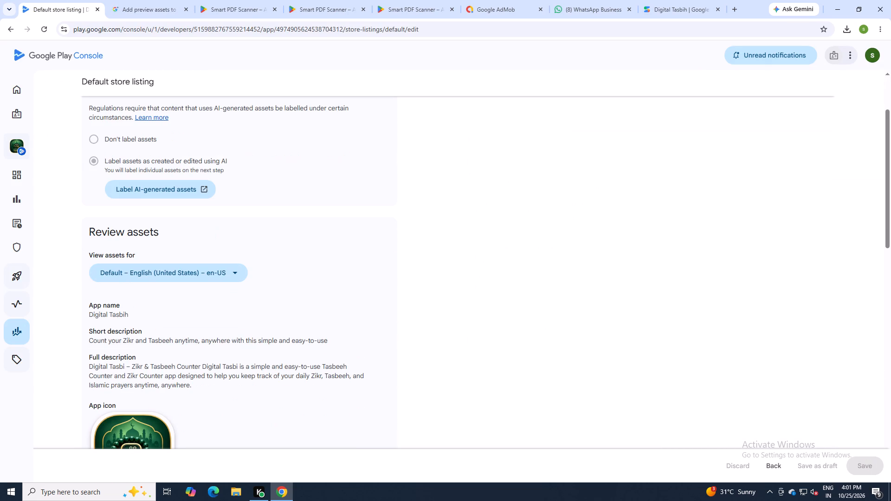
left_click(161, 191)
left_click(303, 316)
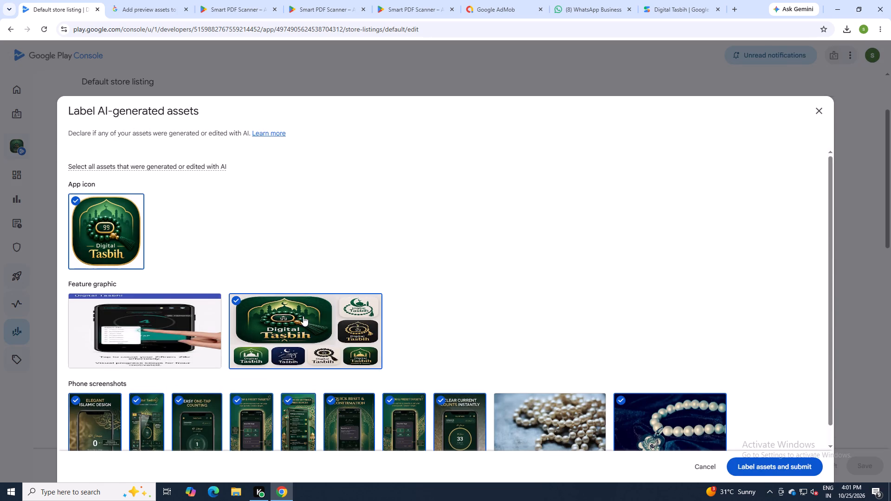
left_click(158, 313)
left_click(156, 312)
left_click(124, 244)
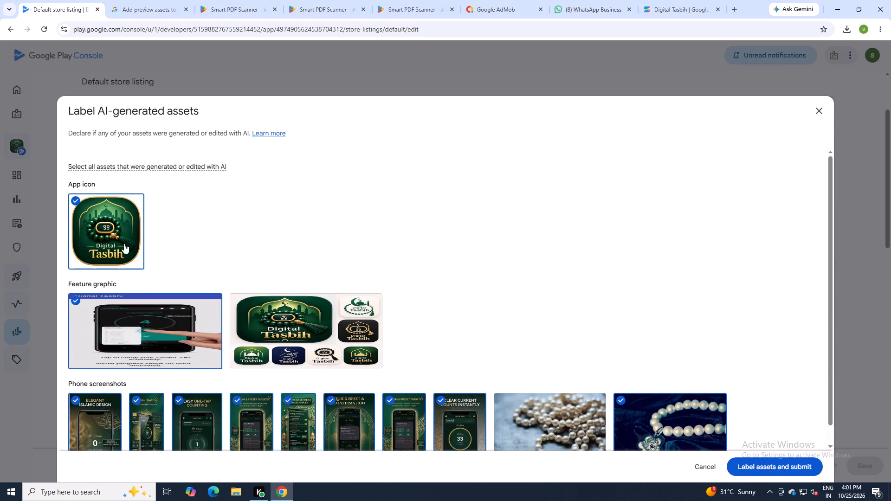
Deselect all eight green app phone screenshots and the pearls on dark blue fabric, and submit the AI label declaration.
scroll(258, 294, "down", 4)
left_click(86, 402)
left_click(147, 388)
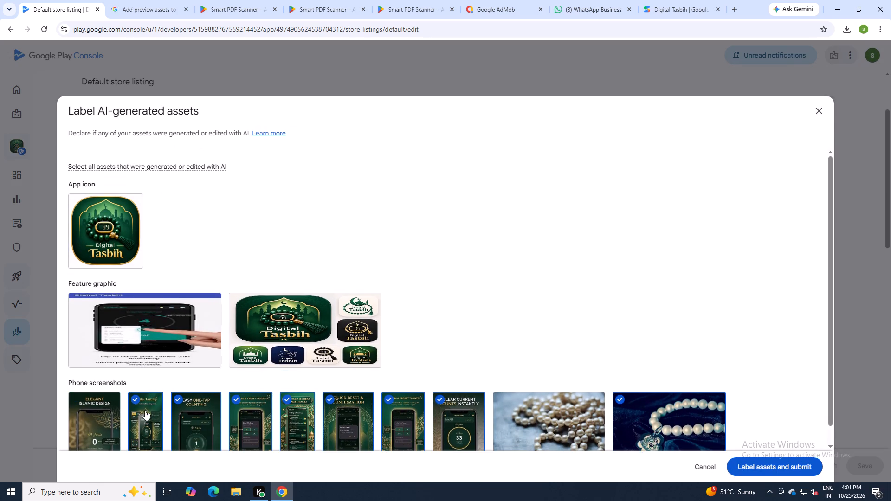
left_click(145, 410)
left_click(179, 413)
left_click(264, 426)
left_click(306, 426)
left_click(357, 418)
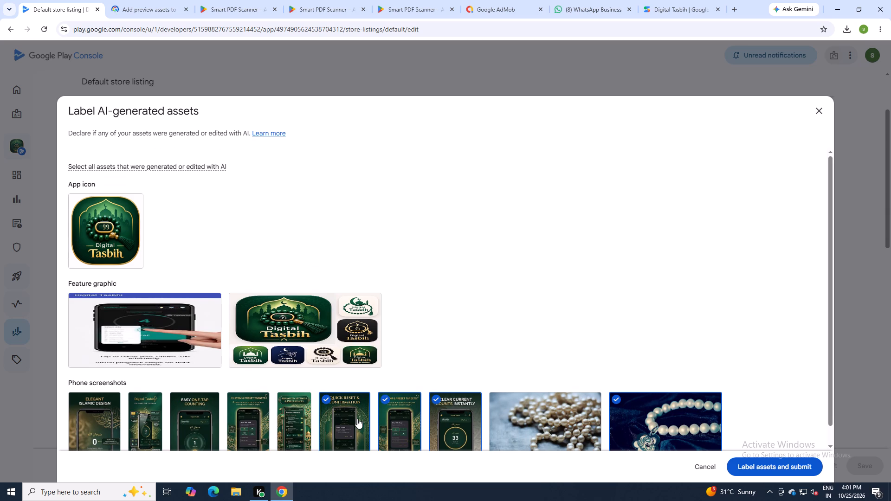
left_click(393, 418)
left_click(443, 425)
left_click(640, 406)
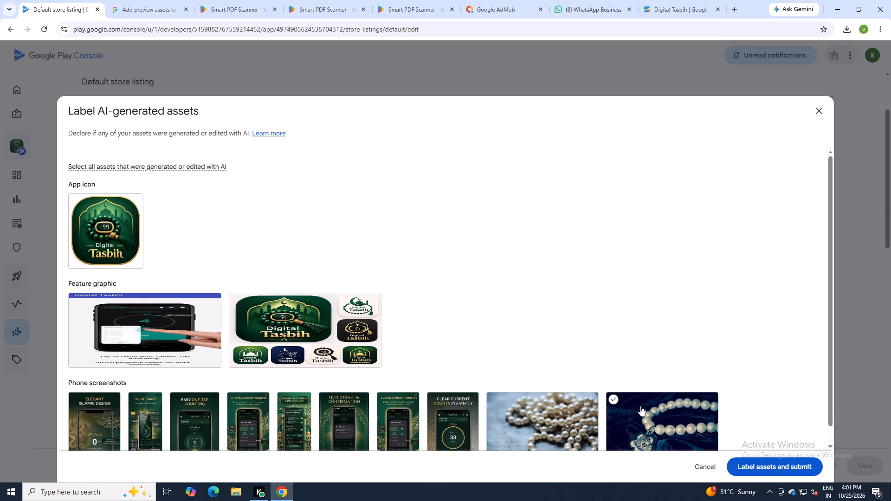
scroll(755, 385, "down", 3)
left_click(772, 467)
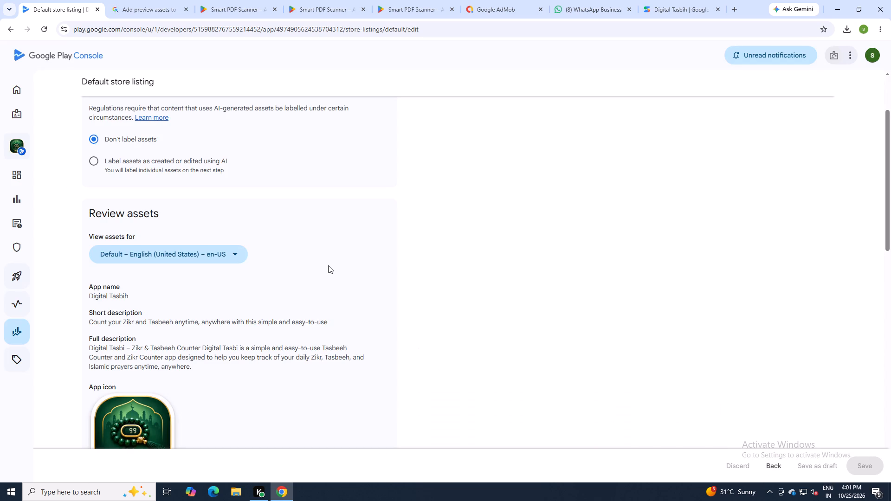
Look through the en-US review assets down to the tablet, desktop and XR entries.
scroll(412, 270, "down", 17)
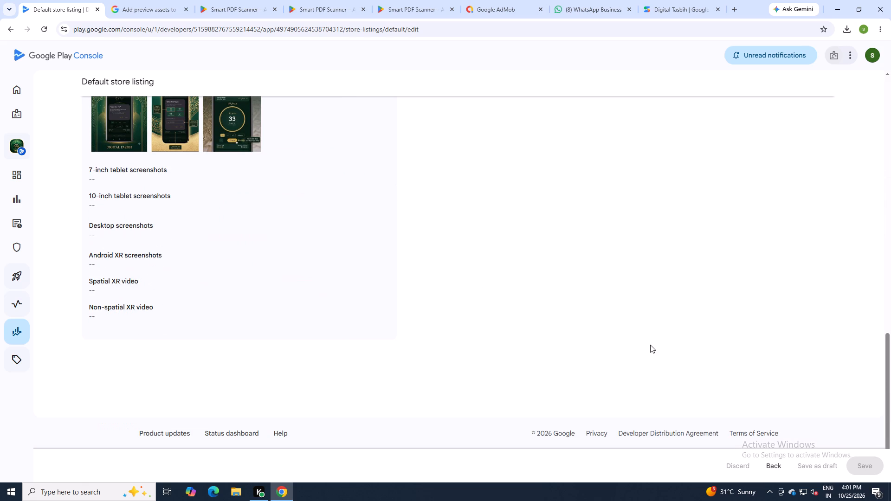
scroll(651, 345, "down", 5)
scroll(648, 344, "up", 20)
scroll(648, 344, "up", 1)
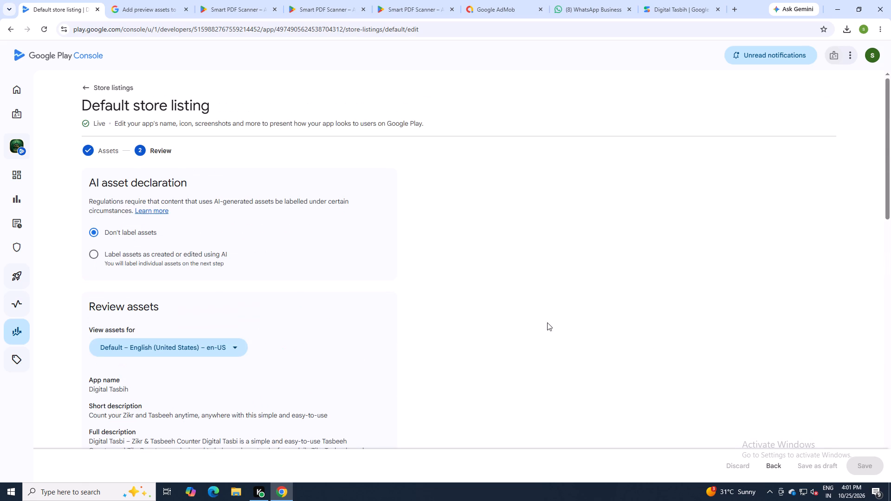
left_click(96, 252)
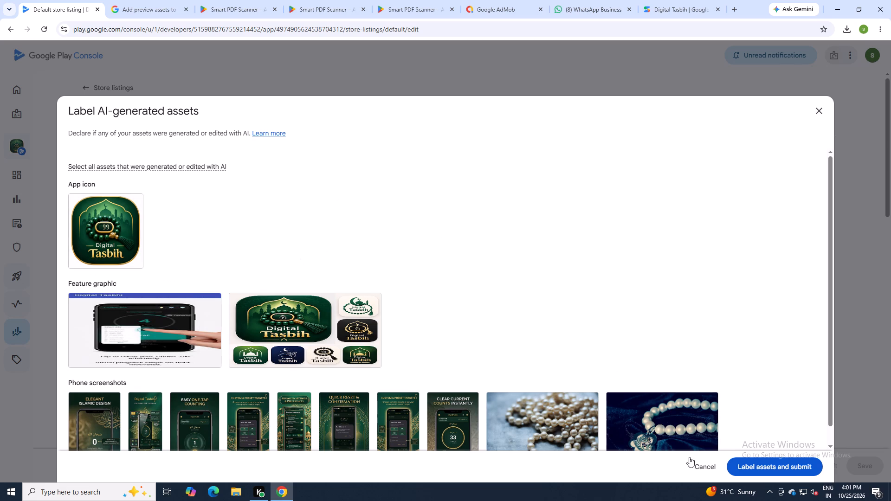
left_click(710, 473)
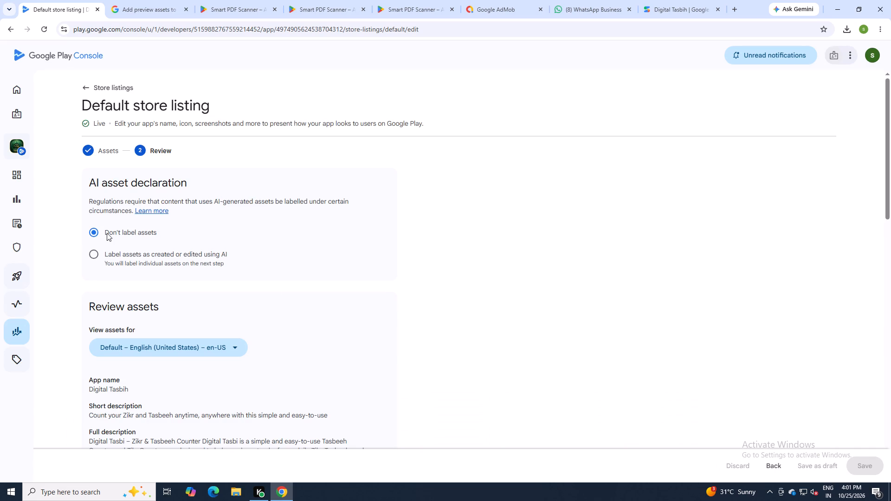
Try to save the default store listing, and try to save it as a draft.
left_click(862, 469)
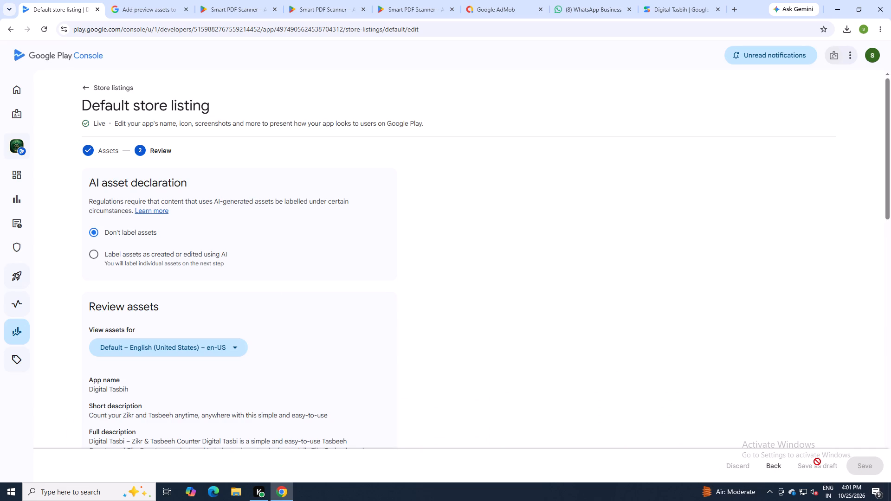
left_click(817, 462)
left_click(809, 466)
Switch the review to English (United Kingdom) – en-GB and look through its descriptions, icon, feature graphic, screenshots and XR entries.
scroll(659, 324, "down", 3)
left_click(205, 207)
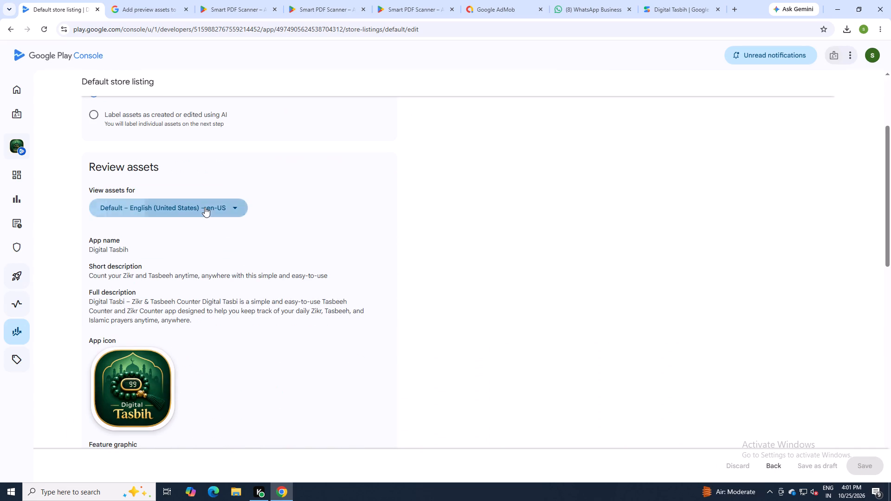
left_click(163, 258)
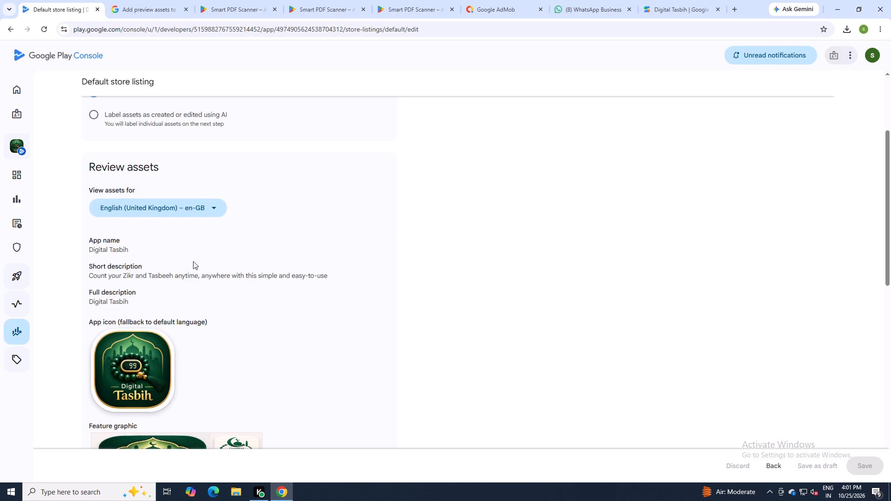
scroll(237, 256, "down", 3)
left_click(175, 300)
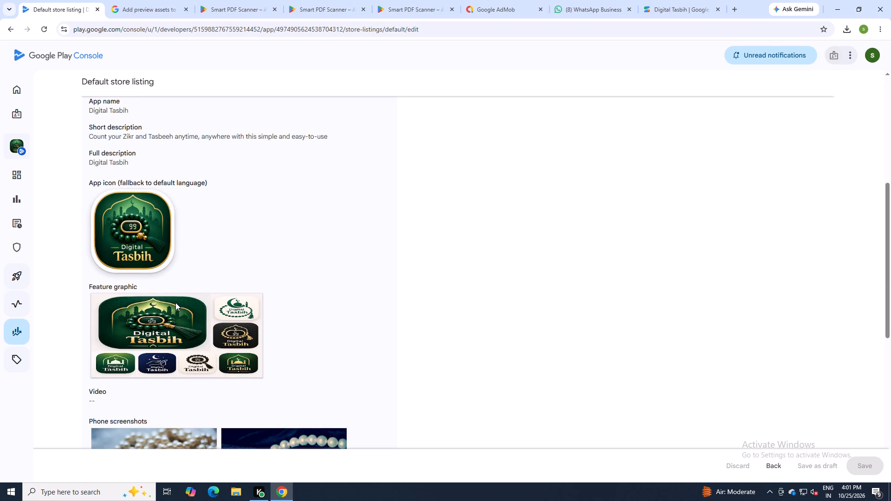
scroll(171, 319, "down", 3)
left_click(171, 337)
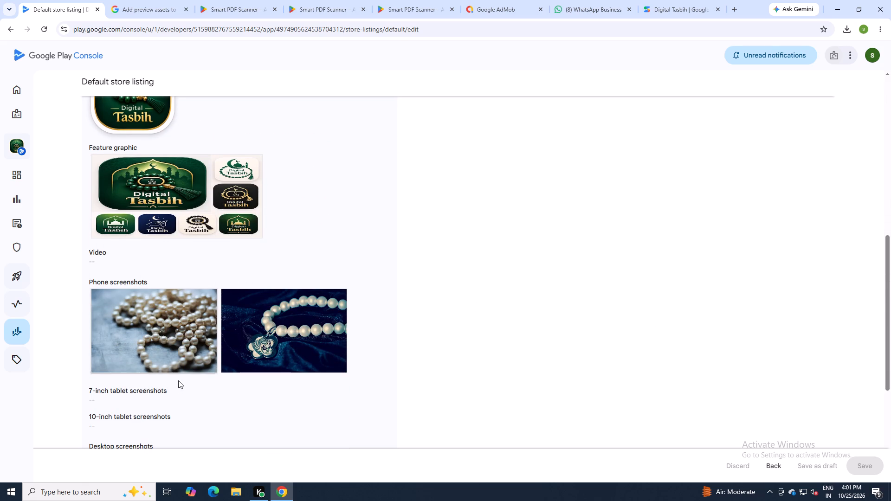
scroll(177, 376, "down", 3)
scroll(193, 318, "down", 9)
scroll(193, 318, "up", 15)
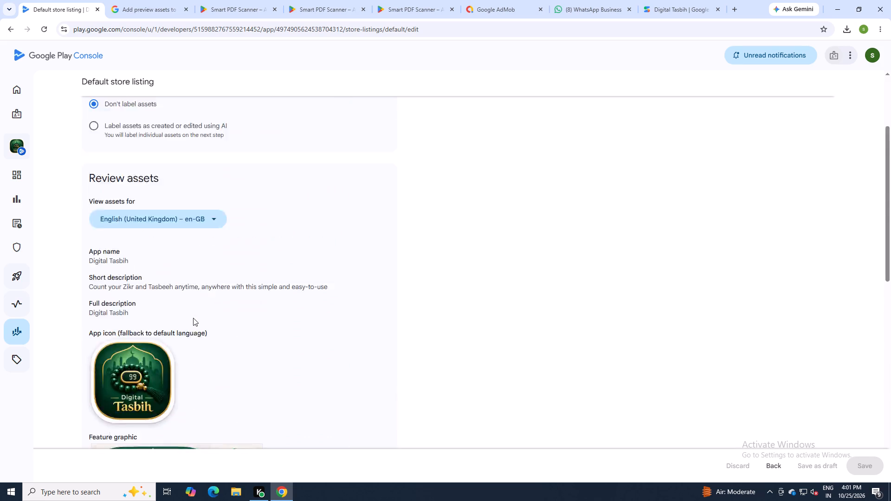
scroll(193, 318, "up", 6)
scroll(192, 320, "down", 11)
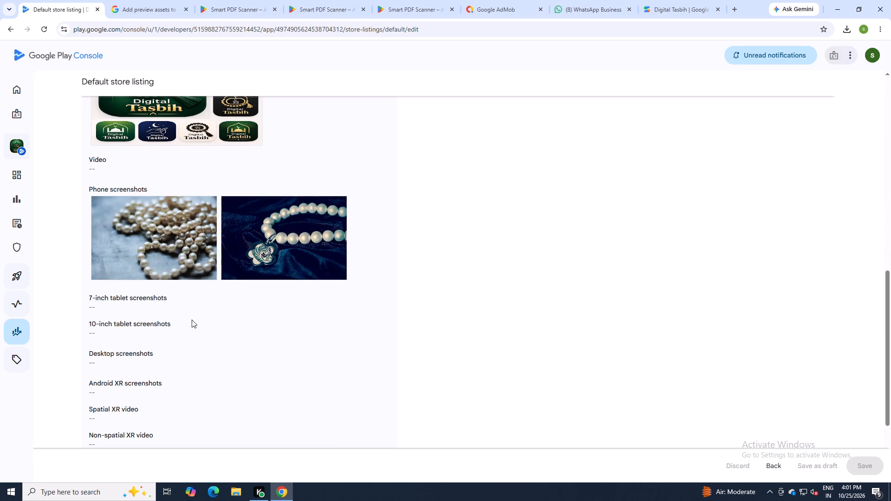
scroll(160, 263, "down", 9)
scroll(191, 306, "up", 4)
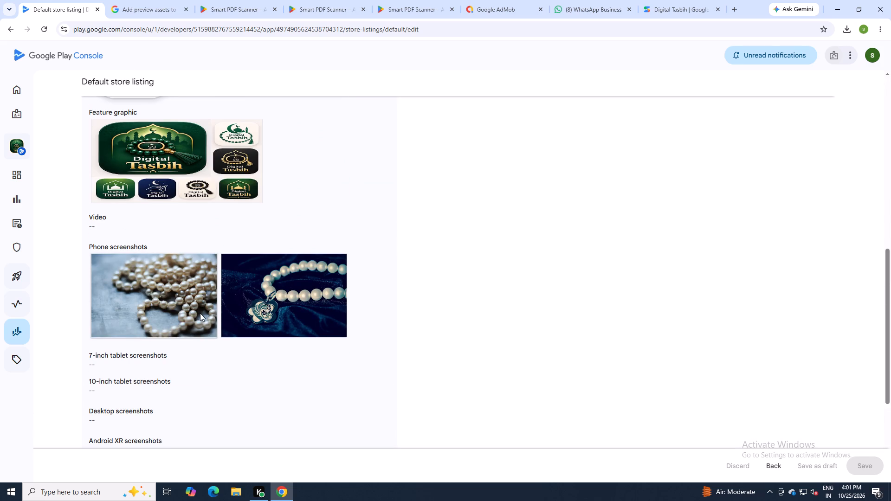
scroll(309, 257, "up", 1)
scroll(323, 308, "up", 4)
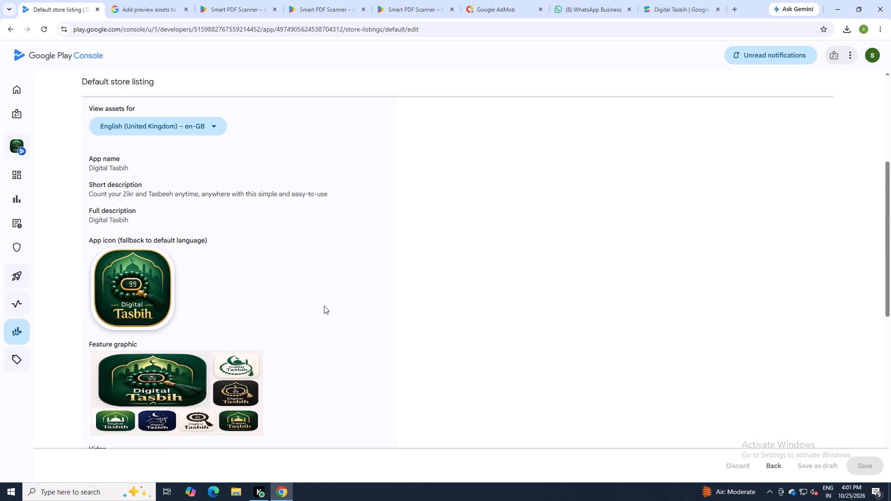
scroll(180, 210, "up", 3)
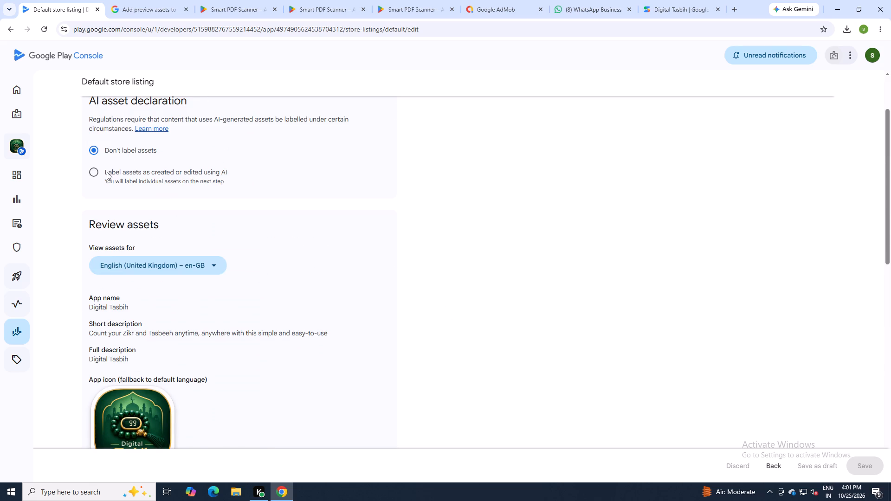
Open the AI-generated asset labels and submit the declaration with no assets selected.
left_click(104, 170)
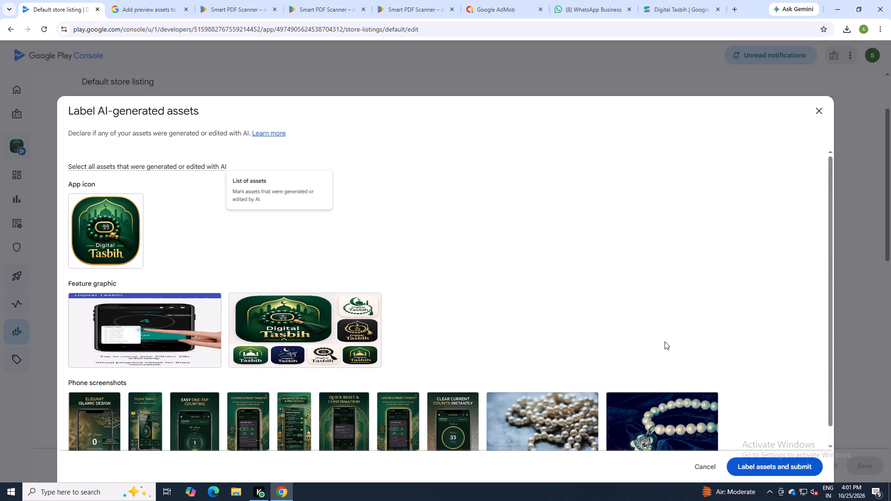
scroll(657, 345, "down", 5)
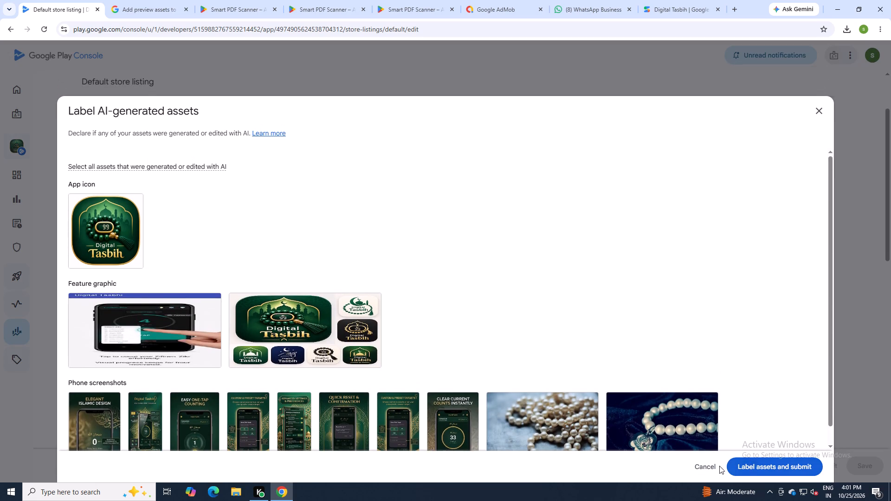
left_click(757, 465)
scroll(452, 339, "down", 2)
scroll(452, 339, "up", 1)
Label the eight green app phone screenshots as AI-generated, leaving the icon, feature graphics and pearl photos unselected, and submit the declaration.
left_click(176, 144)
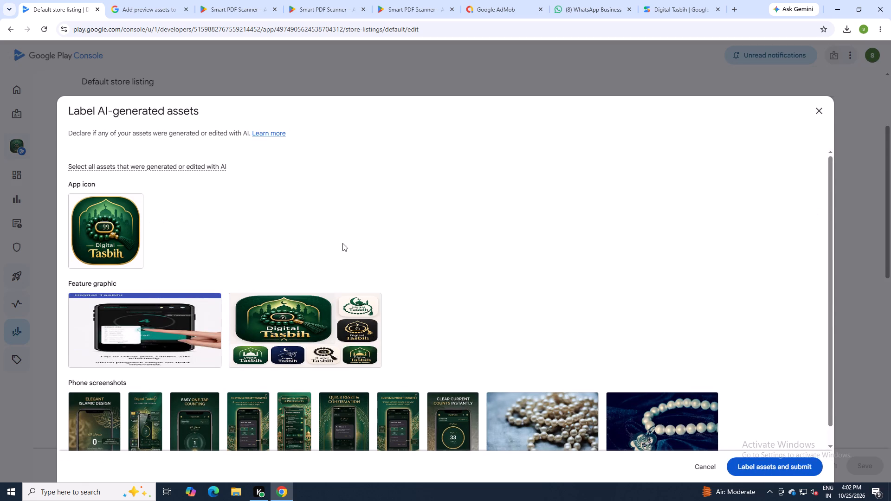
scroll(391, 390, "down", 2)
left_click(103, 393)
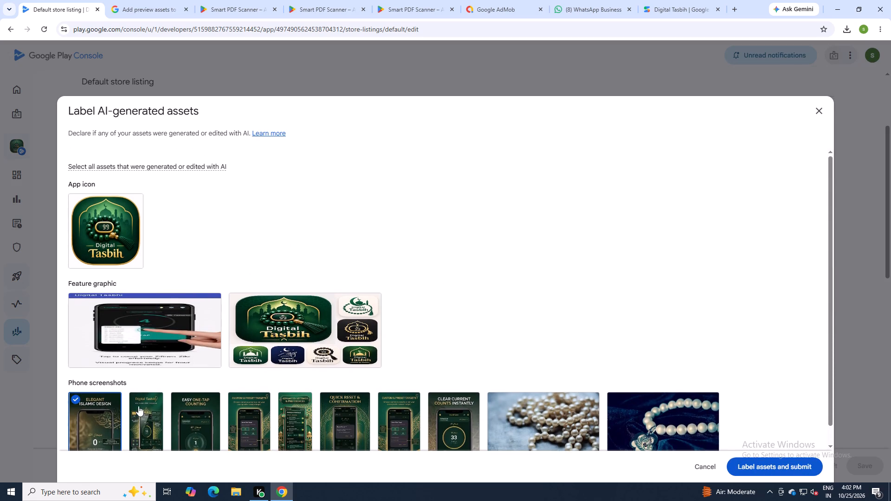
left_click(143, 406)
left_click(176, 406)
left_click(239, 409)
left_click(293, 408)
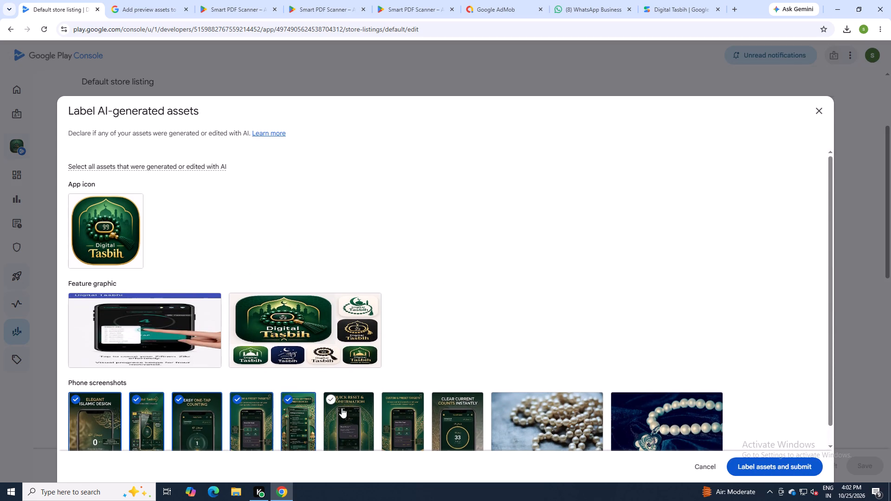
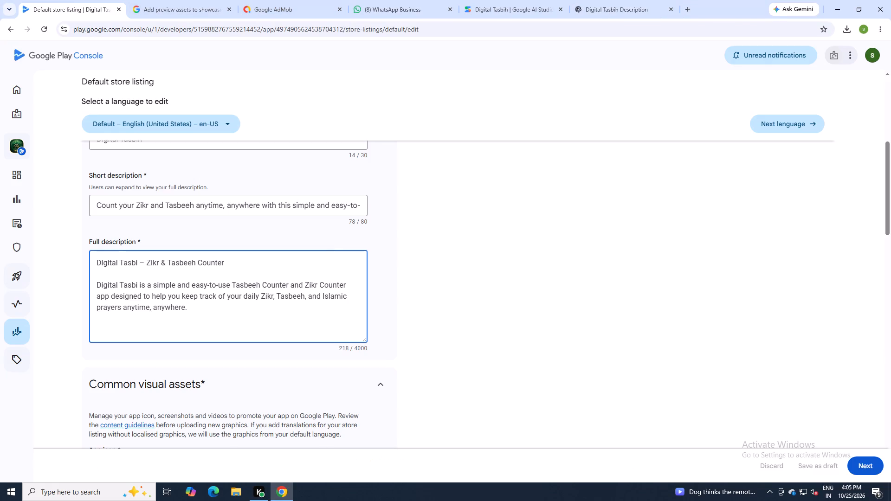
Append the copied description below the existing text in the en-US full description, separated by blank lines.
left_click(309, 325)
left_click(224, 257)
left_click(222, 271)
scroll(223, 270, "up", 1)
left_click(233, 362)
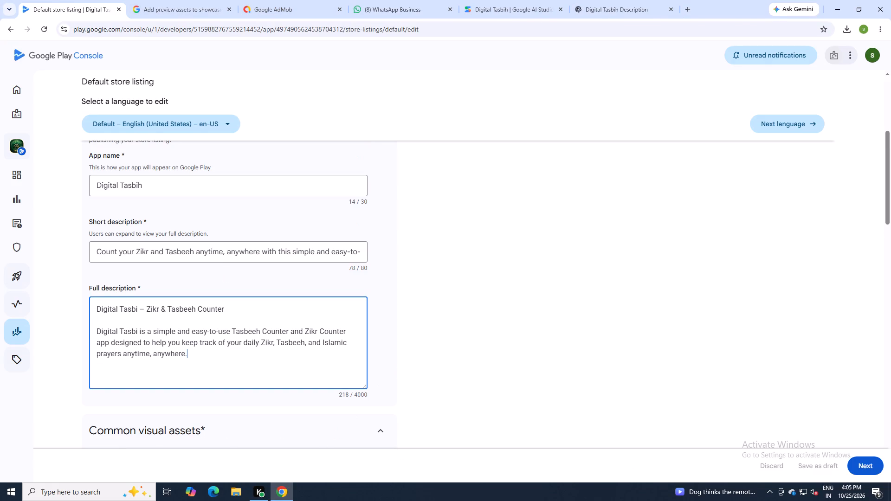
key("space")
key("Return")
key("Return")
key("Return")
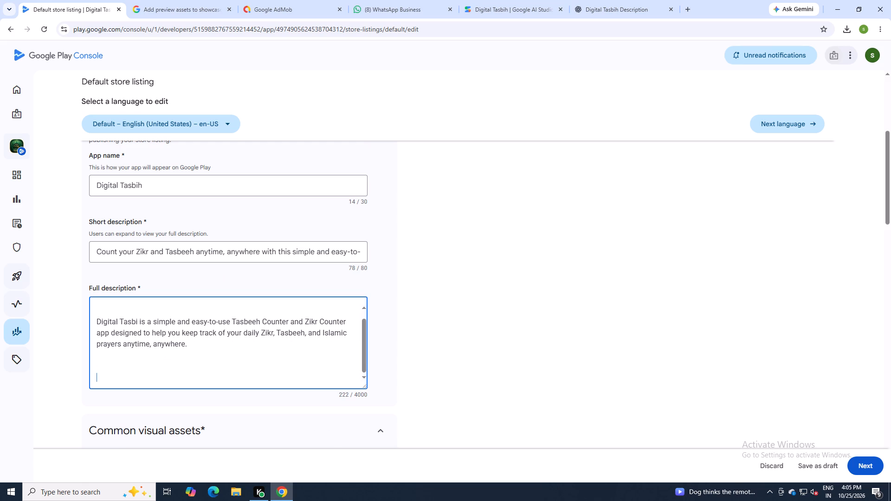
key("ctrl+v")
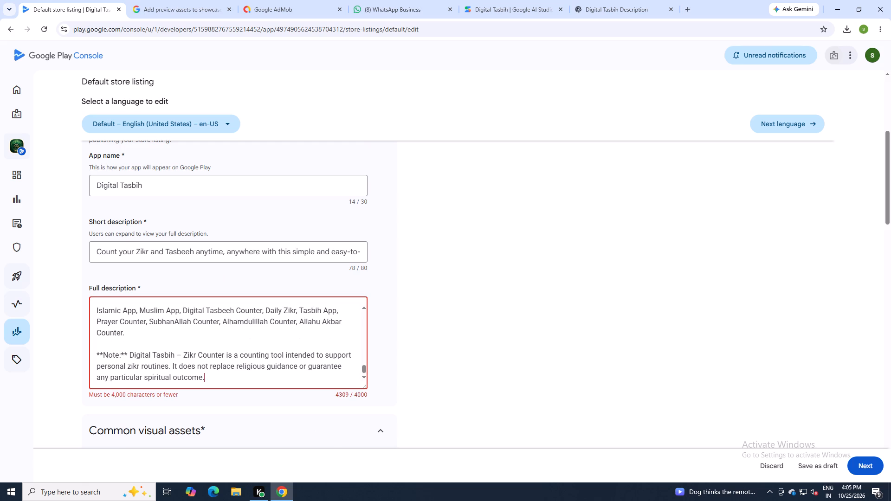
Read through the combined en-US full description from its end back to the beginning.
scroll(265, 355, "up", 1)
scroll(176, 338, "up", 2)
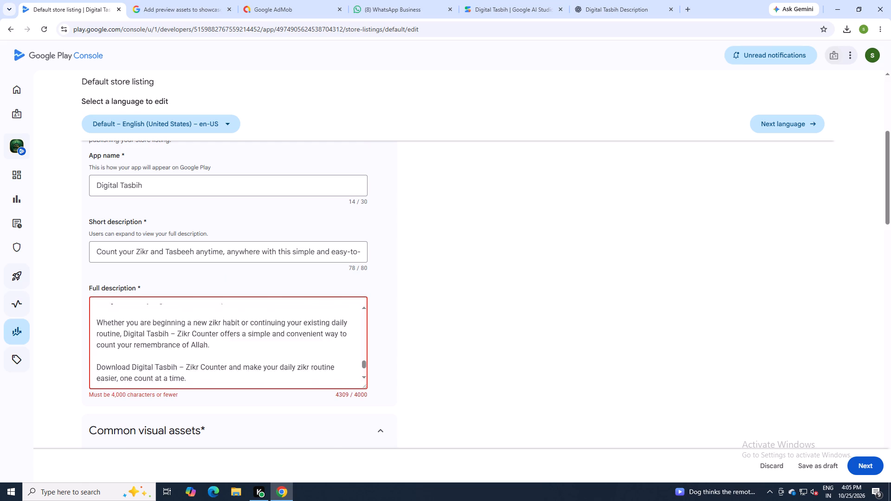
scroll(176, 338, "up", 2)
scroll(185, 341, "down", 3)
scroll(232, 340, "up", 1)
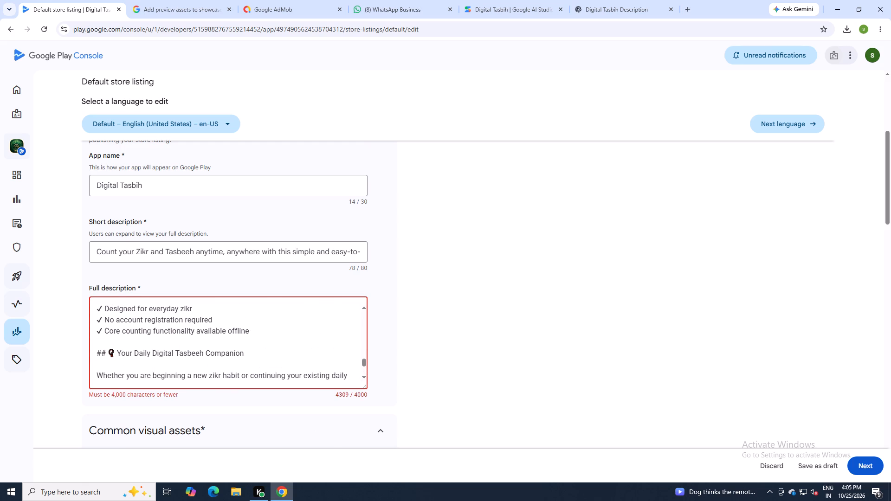
scroll(276, 349, "up", 6)
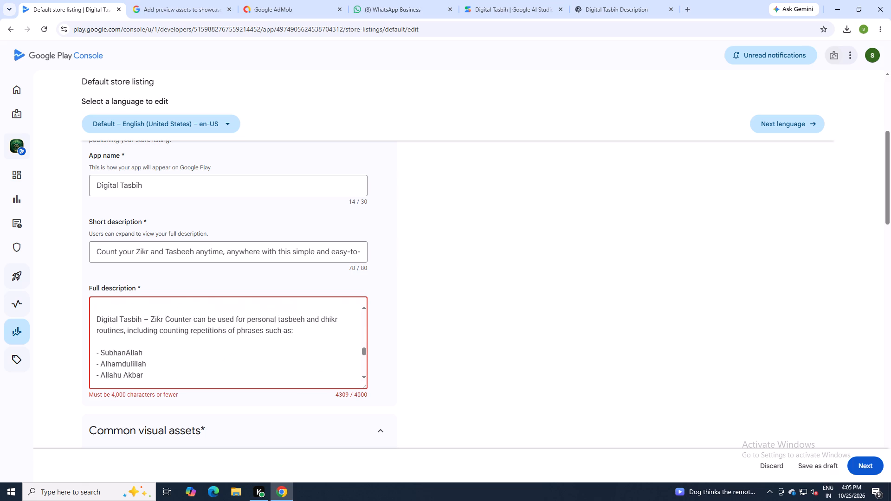
scroll(276, 349, "up", 8)
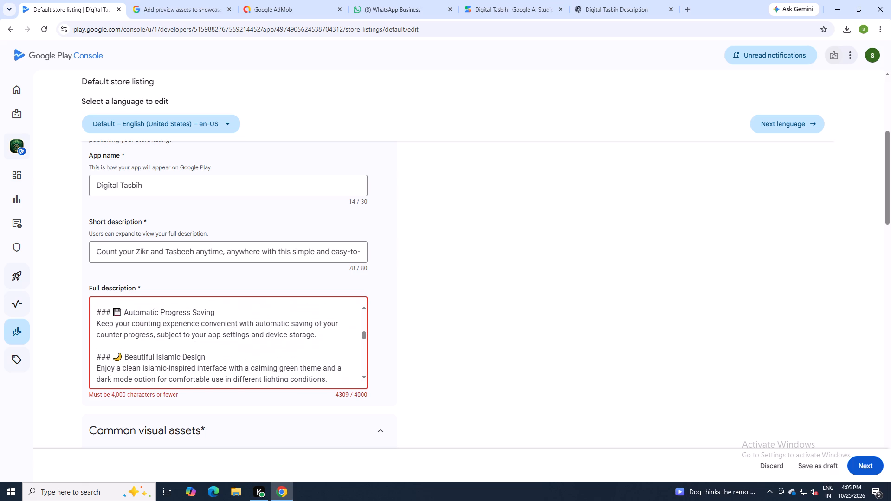
scroll(276, 349, "up", 6)
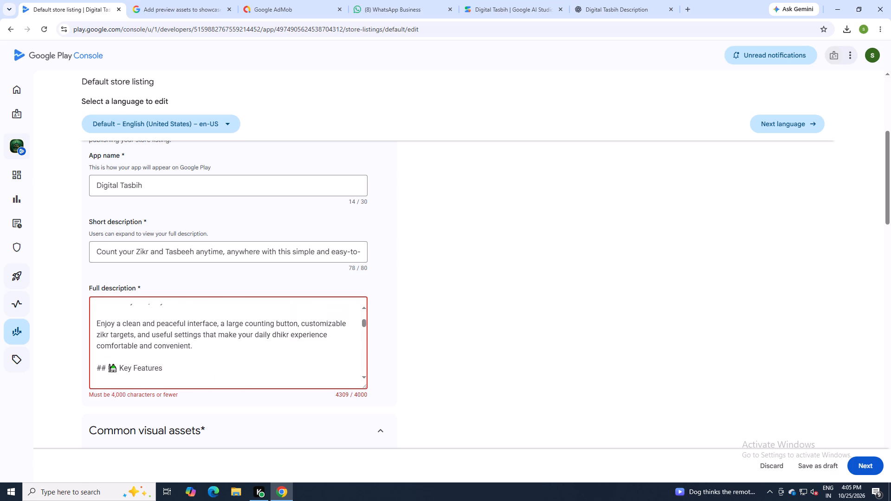
scroll(276, 349, "up", 6)
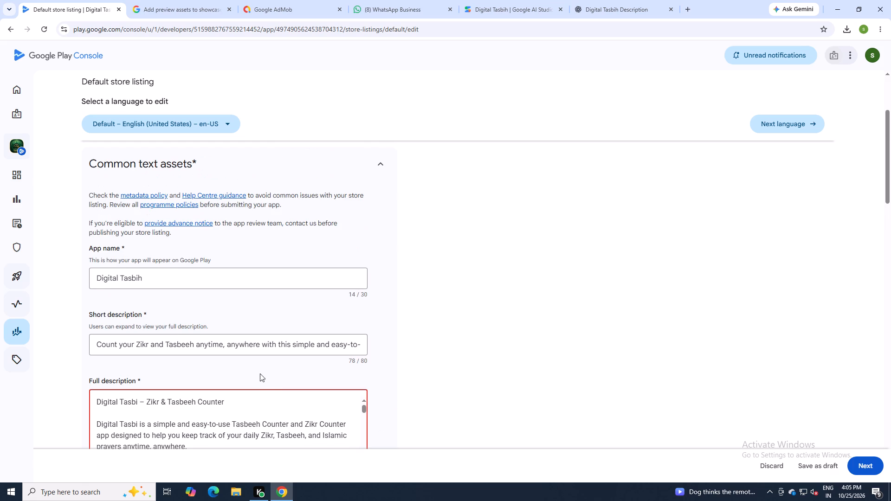
scroll(282, 397, "up", 2)
scroll(398, 358, "down", 5)
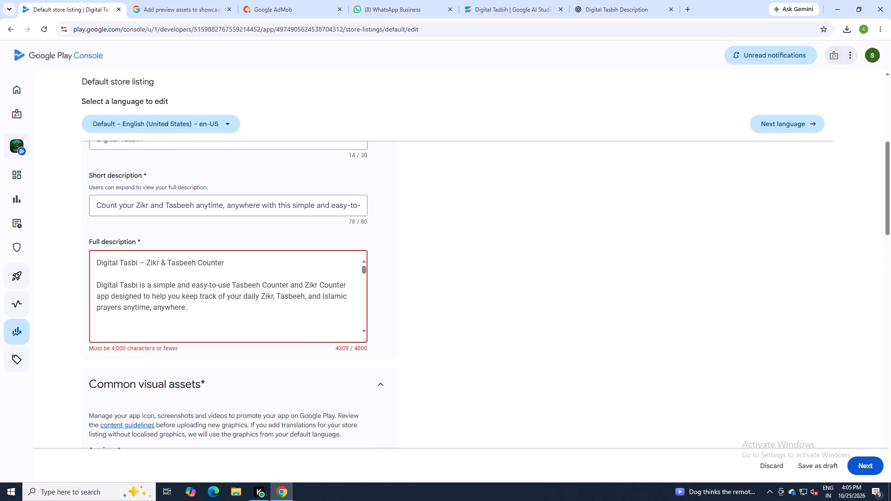
Replace the entire en-US full description with the copied Digital Tasbih – Zikr Counter text.
left_click_drag(95, 263, 176, 266)
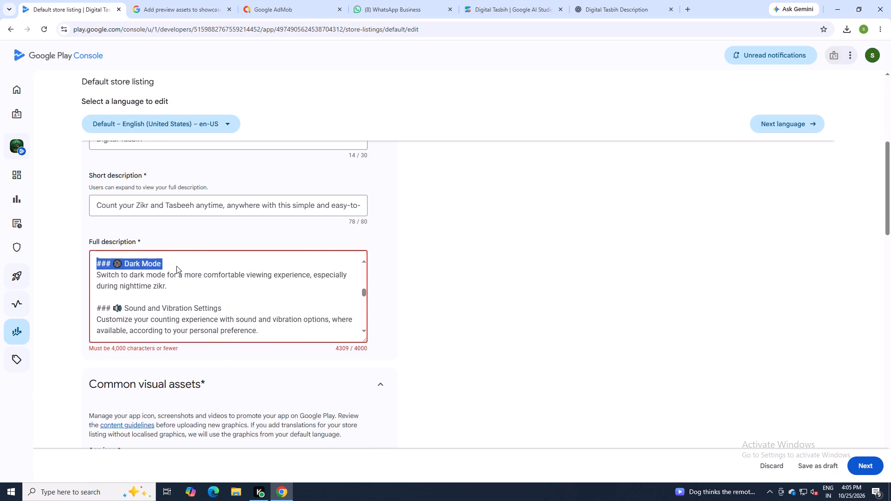
left_click_drag(176, 266, 136, 214)
key("ctrl+a")
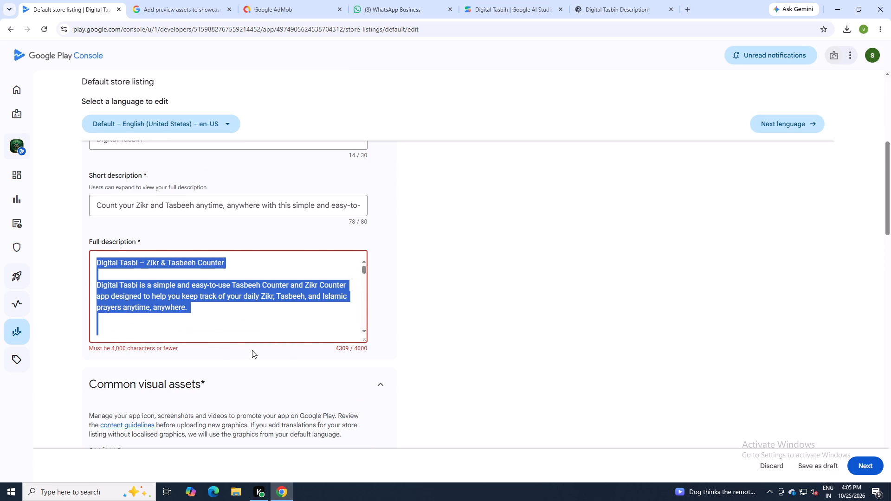
key("ctrl+BackSpace")
key("ctrl+v")
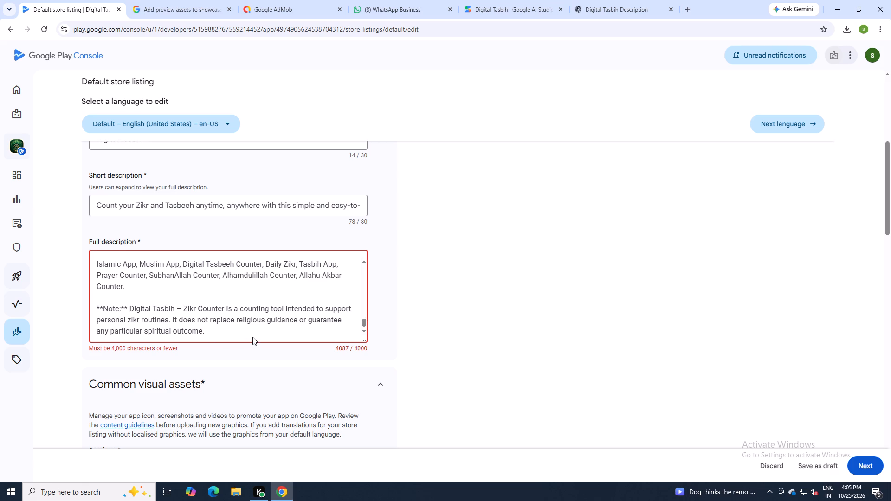
Delete the closing Note paragraph so the en-US full description ends with the Keywords paragraph.
key("BackSpace")
key("BackSpace")
key("BackSpace")
key("BackSpace")
key("BackSpace")
key("BackSpace")
key("BackSpace")
key("BackSpace")
key("BackSpace")
key("BackSpace")
key("BackSpace")
key("BackSpace")
key("BackSpace")
key("BackSpace")
key("BackSpace")
key("BackSpace")
key("BackSpace")
key("BackSpace")
key("BackSpace")
key("BackSpace")
key("BackSpace")
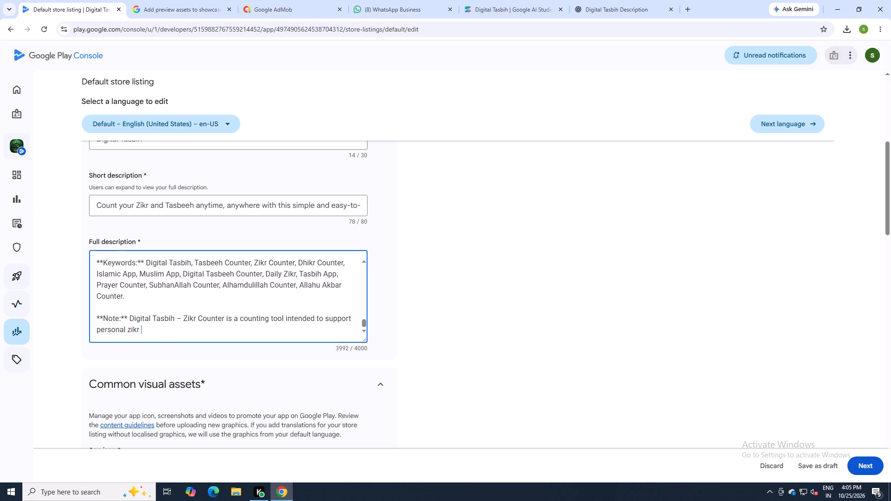
key("BackSpace")
key("BackSpace")
key("BackSpace")
key("BackSpace")
key("BackSpace")
key("BackSpace")
key("BackSpace")
key("BackSpace")
key("BackSpace")
key("BackSpace")
key("BackSpace")
key("BackSpace")
key("BackSpace")
key("BackSpace")
key("BackSpace")
key("BackSpace")
key("BackSpace")
key("BackSpace")
key("BackSpace")
key("BackSpace")
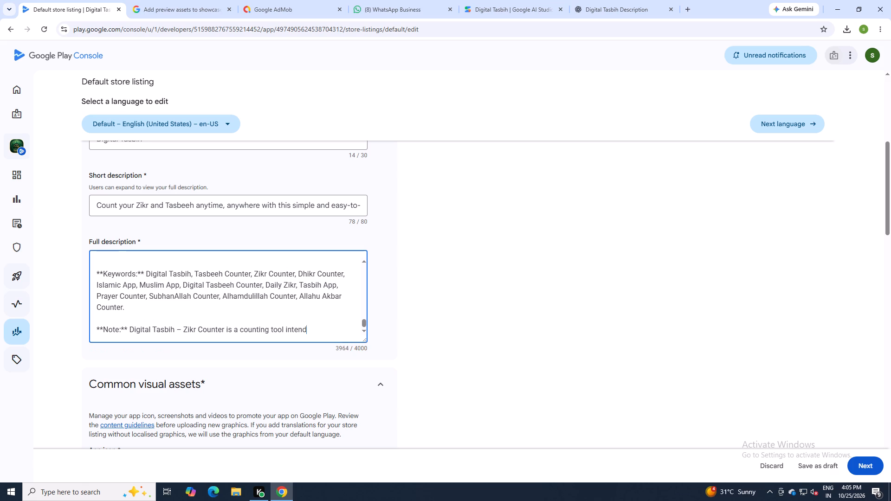
key("BackSpace")
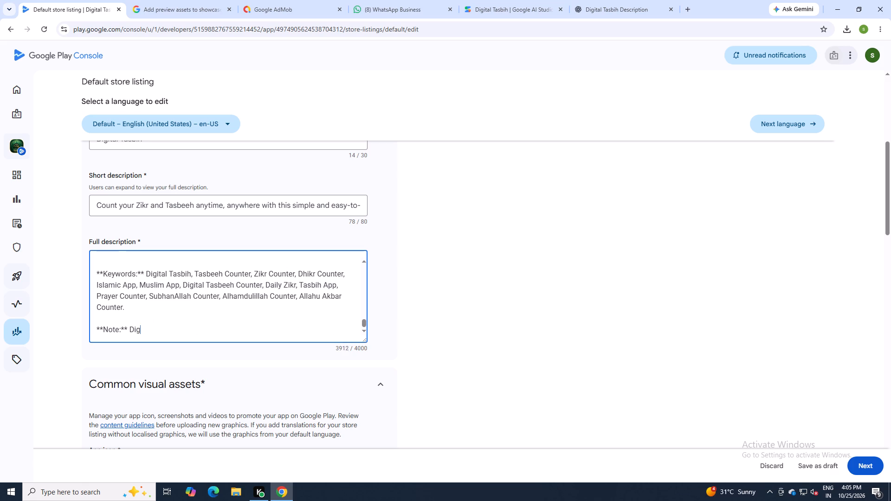
key("BackSpace")
key("BackSpace")
key("BackSpace")
key("BackSpace")
key("BackSpace")
key("BackSpace")
key("BackSpace")
key("BackSpace")
key("BackSpace")
key("BackSpace")
key("BackSpace")
key("BackSpace")
key("BackSpace")
key("BackSpace")
key("BackSpace")
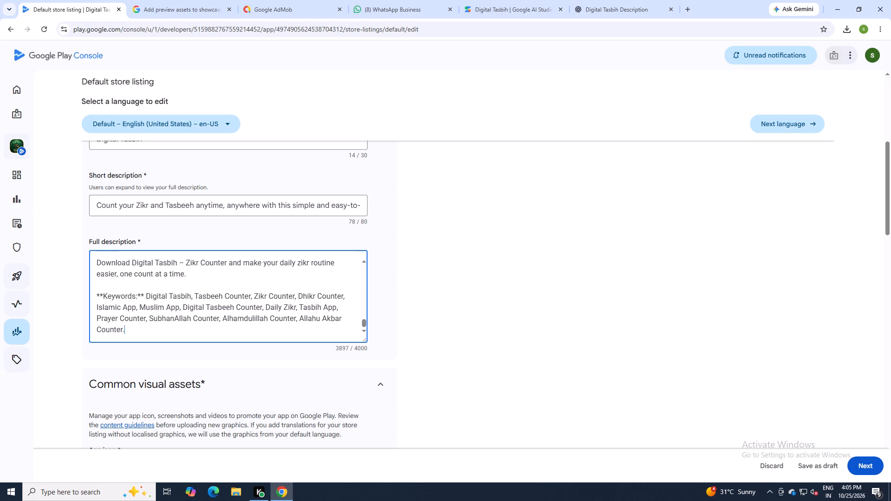
Review the shortened en-US full description from its Keywords paragraph back up to the heading.
scroll(200, 292, "up", 2)
scroll(200, 292, "down", 1)
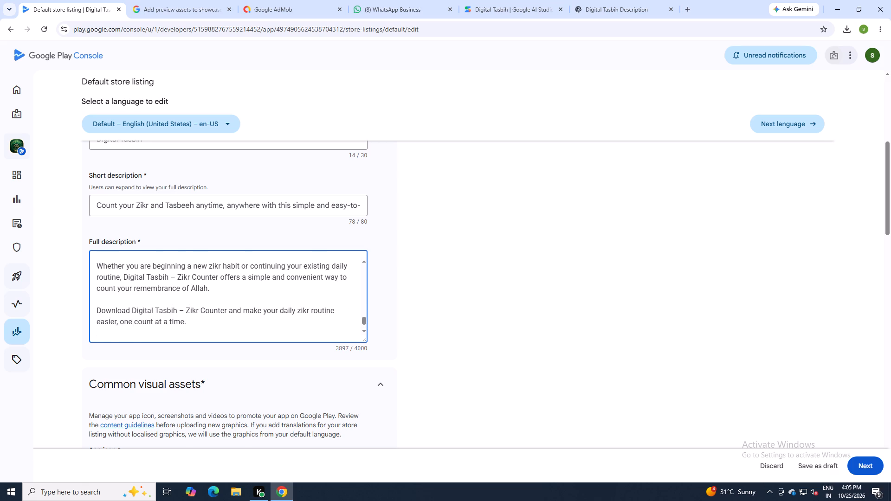
scroll(327, 318, "up", 4)
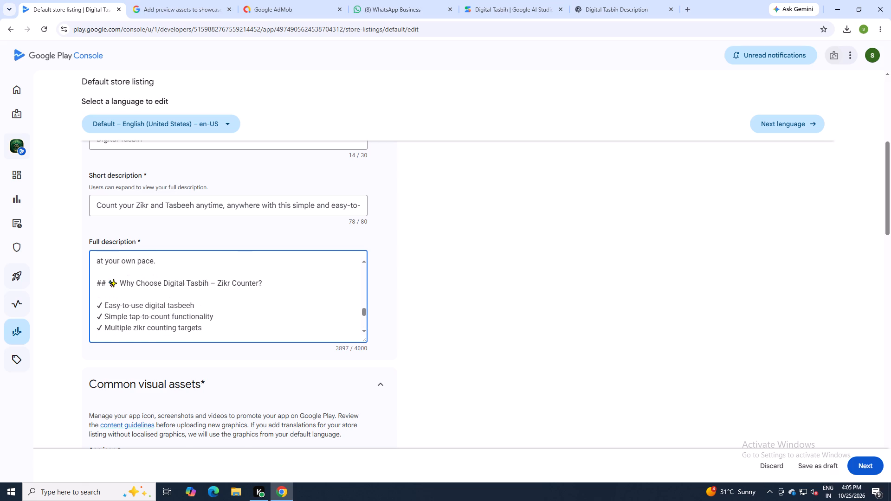
scroll(326, 318, "up", 11)
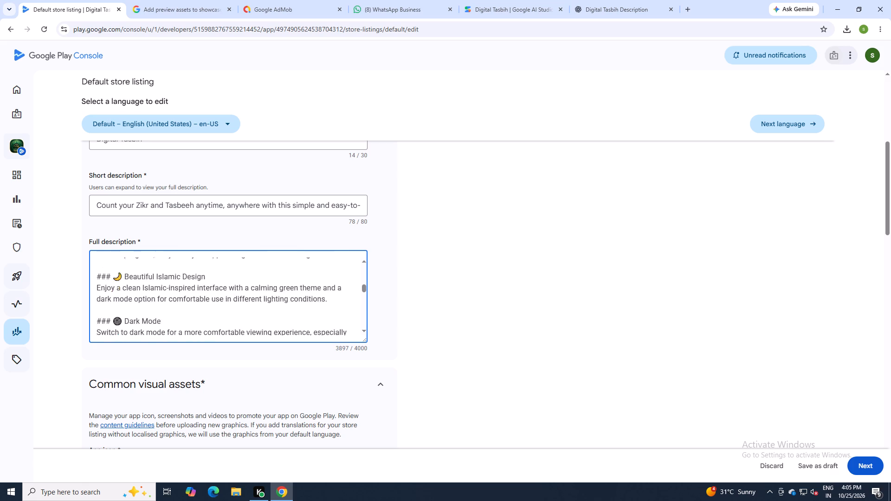
scroll(326, 318, "up", 9)
scroll(326, 318, "down", 1)
scroll(326, 318, "up", 7)
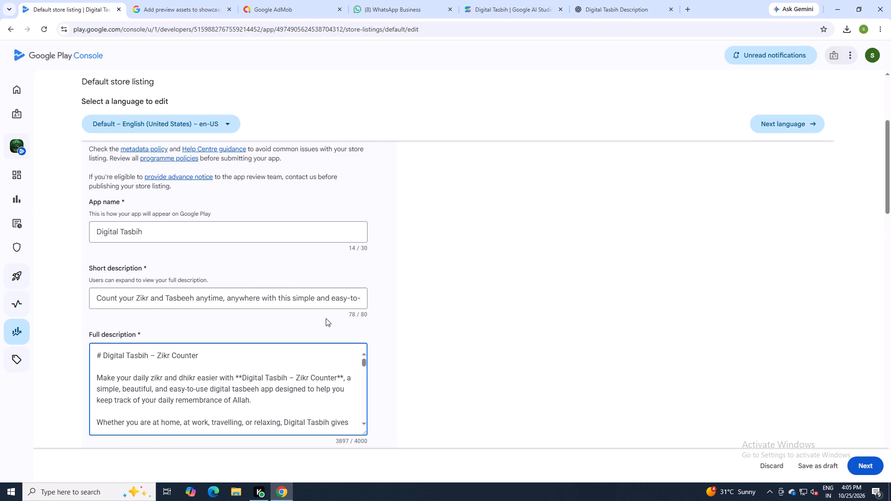
Examine the en-US app icon, feature graphic, phone screenshots and remaining device asset sections.
scroll(398, 311, "down", 5)
scroll(435, 307, "down", 4)
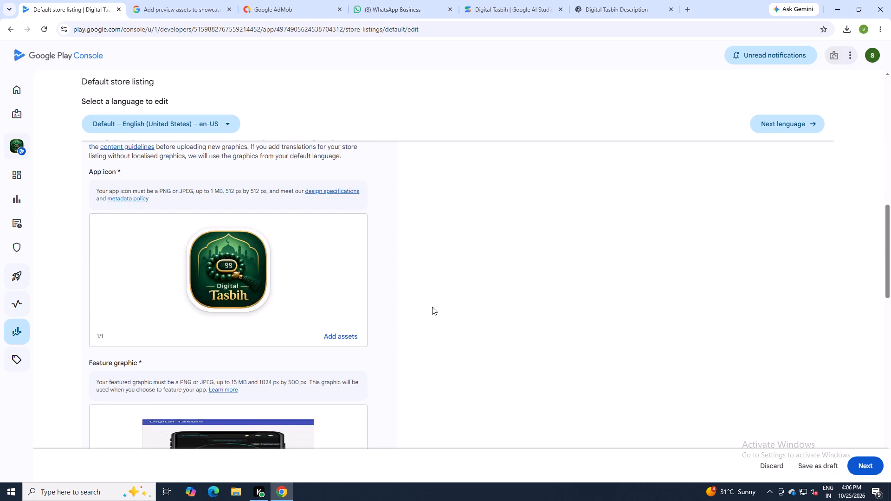
scroll(432, 307, "down", 11)
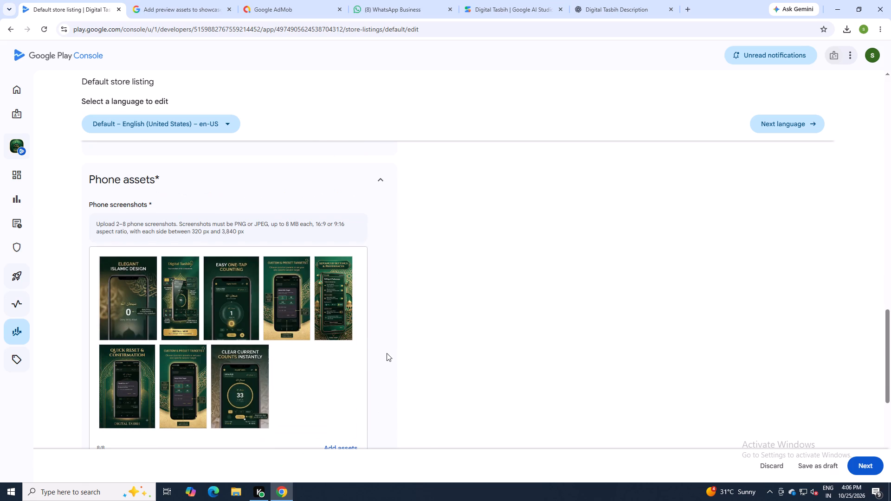
scroll(369, 355, "down", 3)
scroll(433, 355, "down", 3)
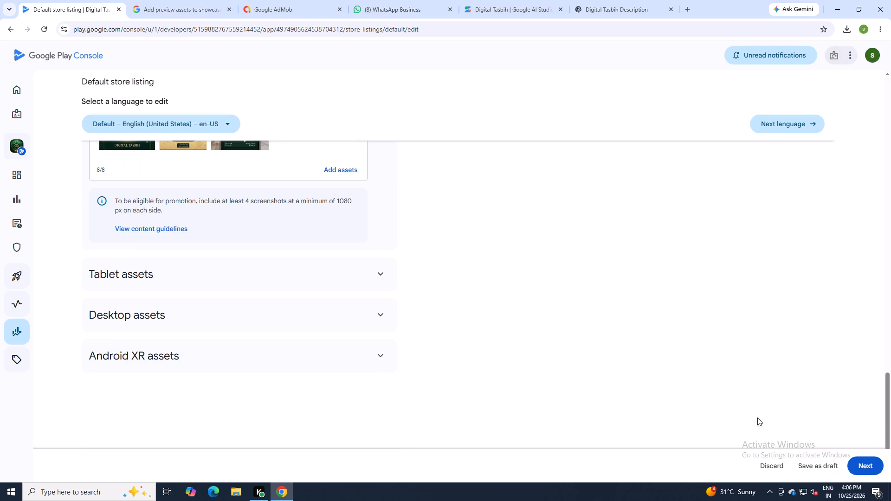
Switch to the en-GB listing and add 3, 7, 4, 5, 6, 2, 1 and 0.jpeg to its phone screenshots.
left_click(786, 117)
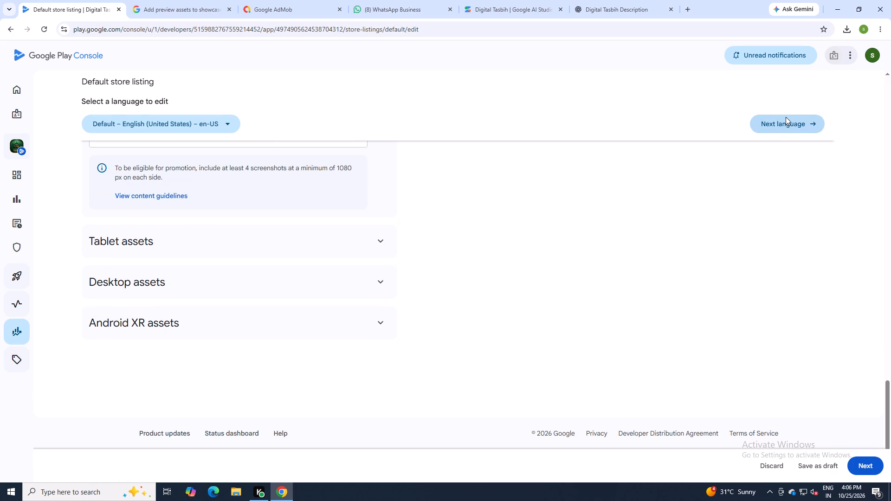
left_click(346, 403)
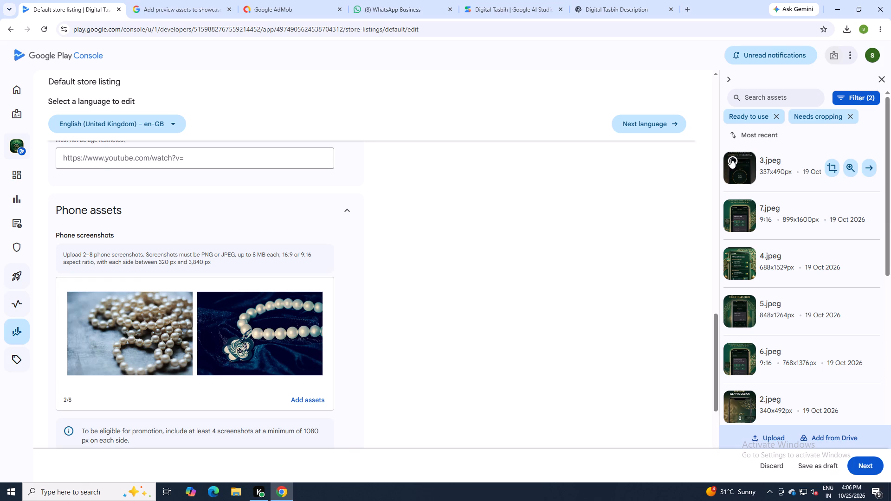
left_click(730, 158)
left_click(732, 208)
left_click(731, 255)
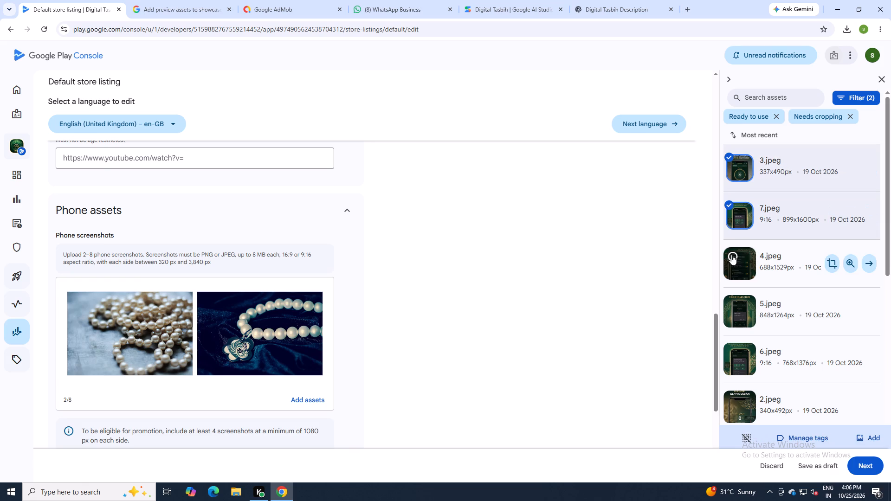
left_click(728, 306)
left_click(731, 354)
scroll(736, 352, "down", 1)
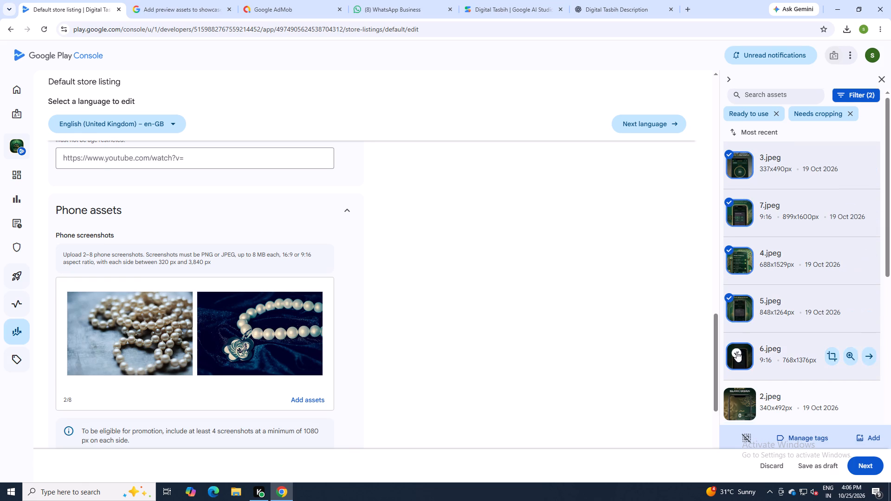
left_click(735, 348)
scroll(739, 348, "down", 2)
left_click(732, 305)
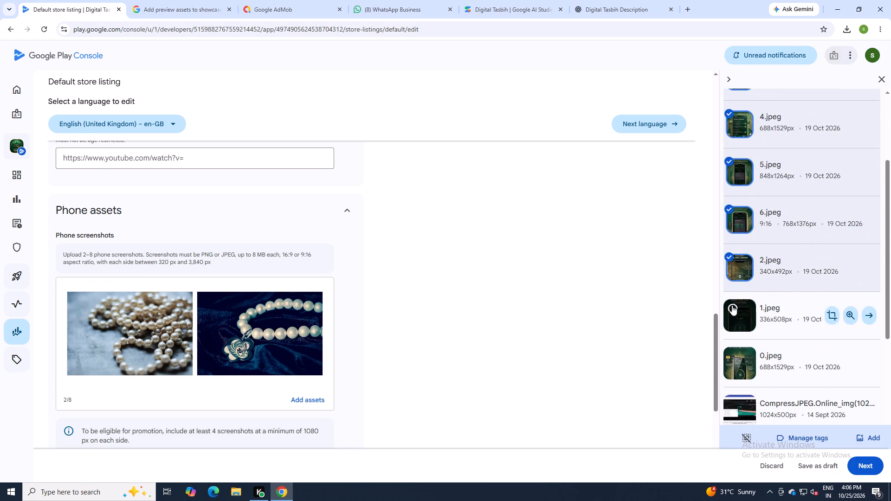
left_click(734, 353)
scroll(821, 357, "down", 2)
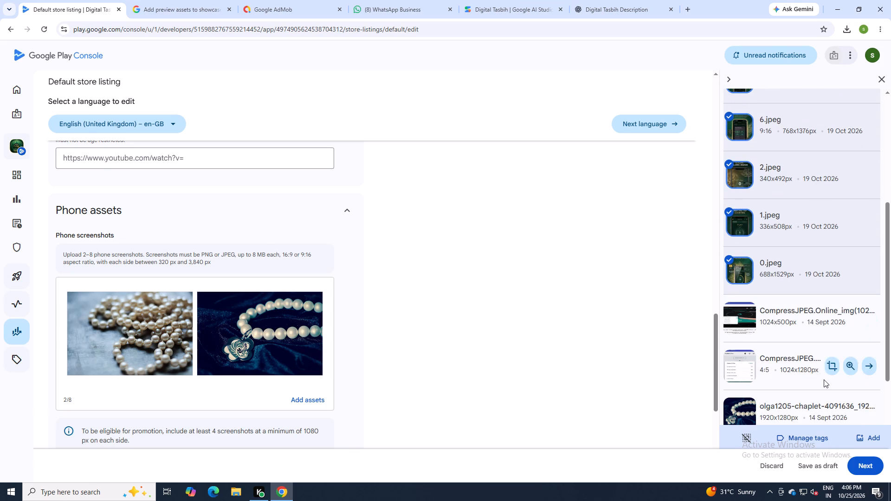
left_click(868, 438)
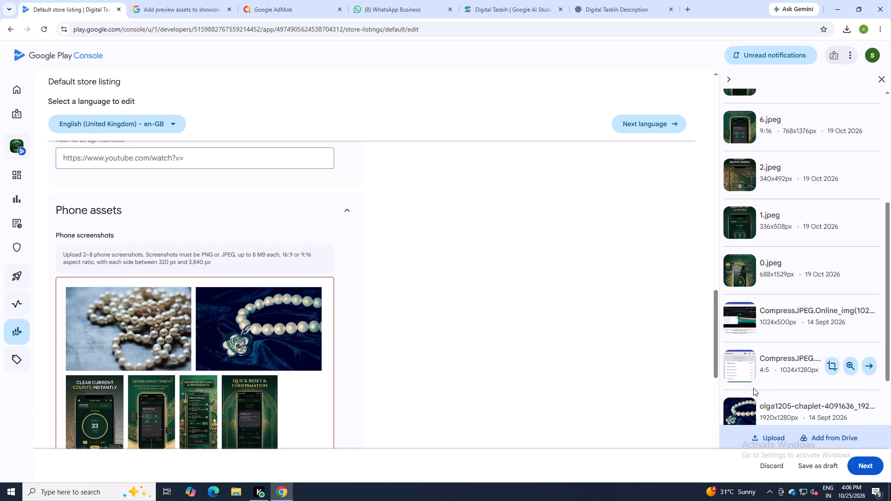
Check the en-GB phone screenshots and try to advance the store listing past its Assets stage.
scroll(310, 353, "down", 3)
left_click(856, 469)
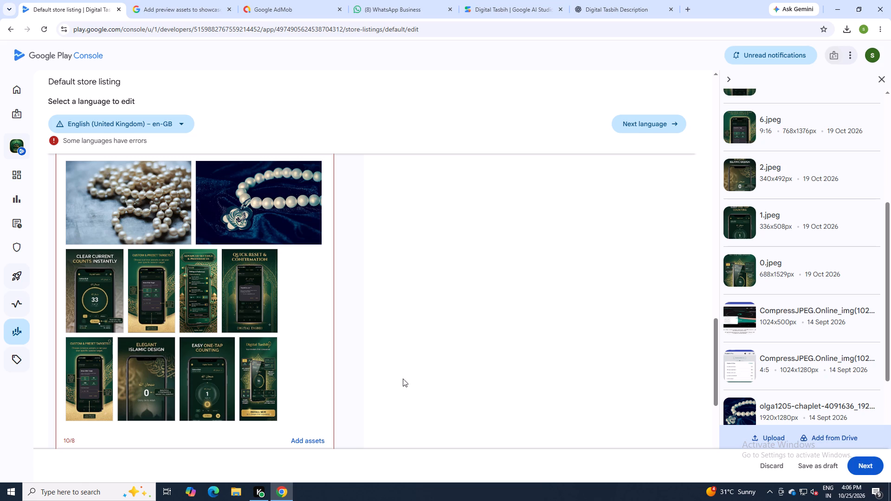
Delete the two pearl bead photos from the en-GB phone screenshots.
scroll(297, 342, "down", 2)
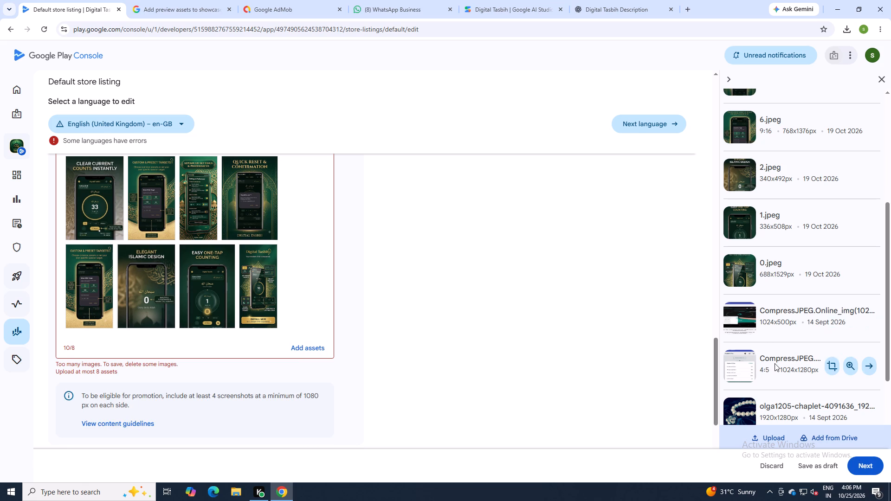
scroll(762, 342, "down", 1)
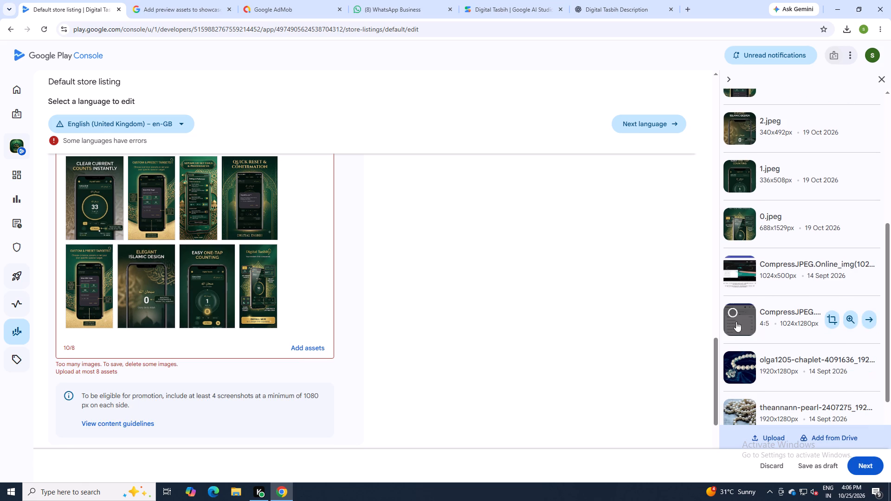
scroll(182, 231, "up", 1)
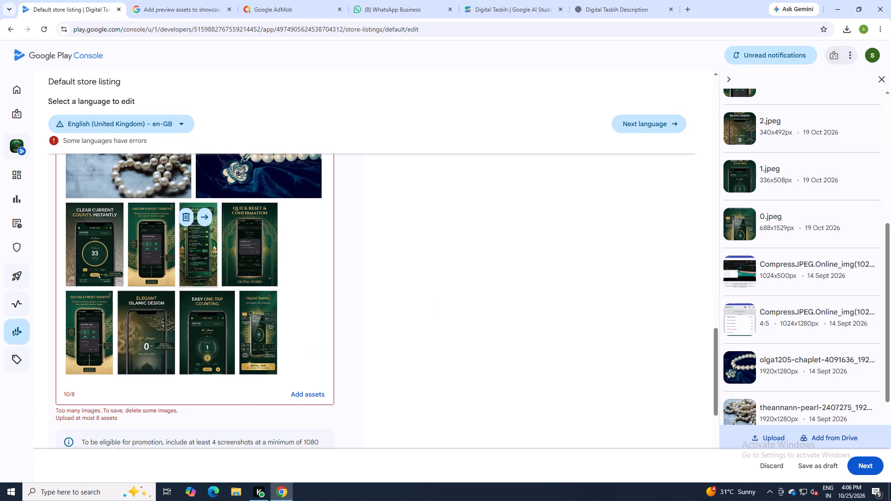
scroll(188, 243, "up", 1)
left_click(163, 186)
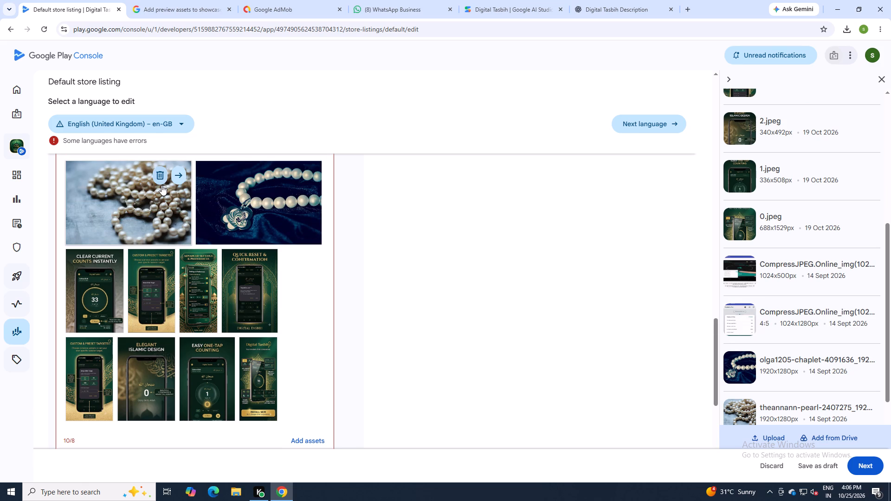
left_click(159, 176)
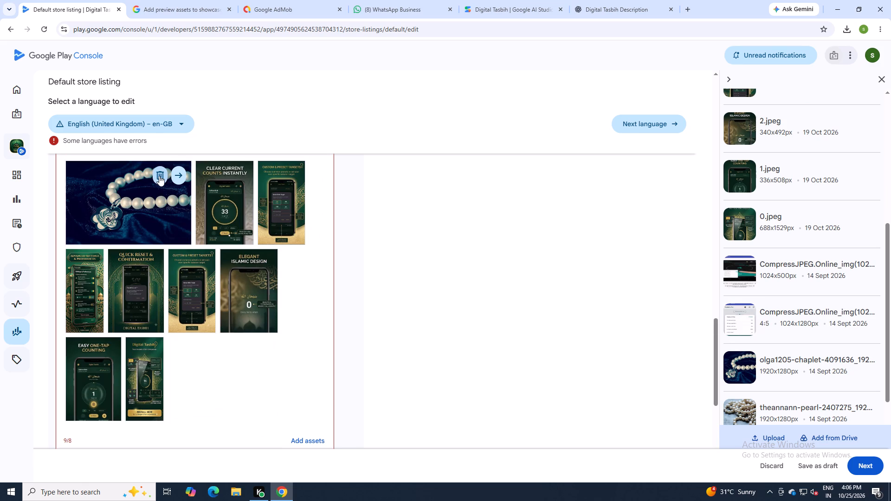
left_click(159, 176)
left_click(425, 274)
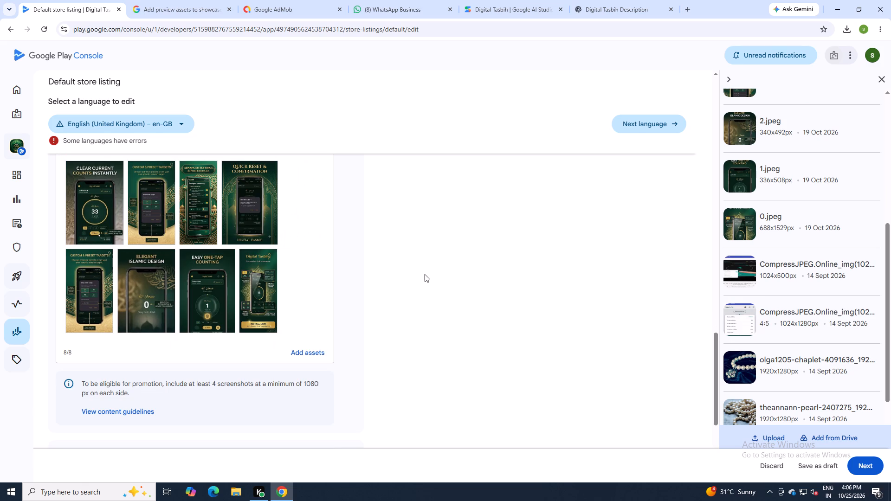
left_click(633, 348)
Advance the default store listing to its Review stage, check the en-US text and screenshots, and save the listing.
left_click(866, 470)
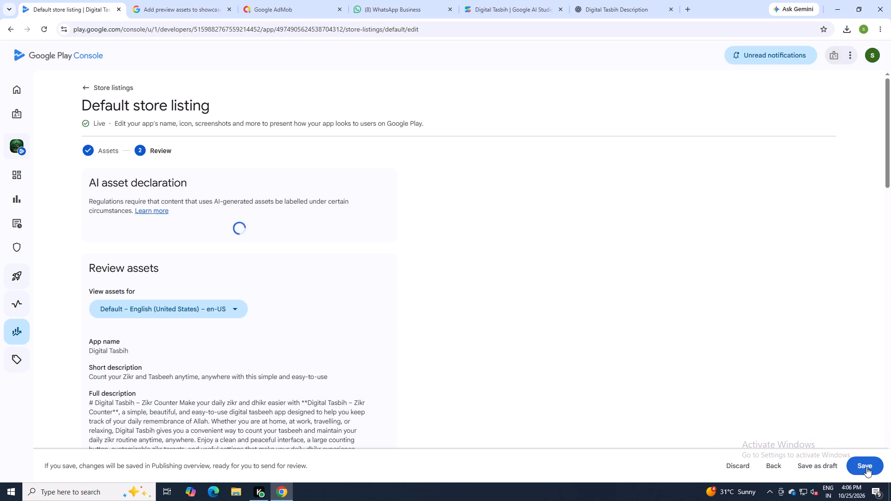
scroll(332, 312, "up", 1)
scroll(332, 312, "down", 7)
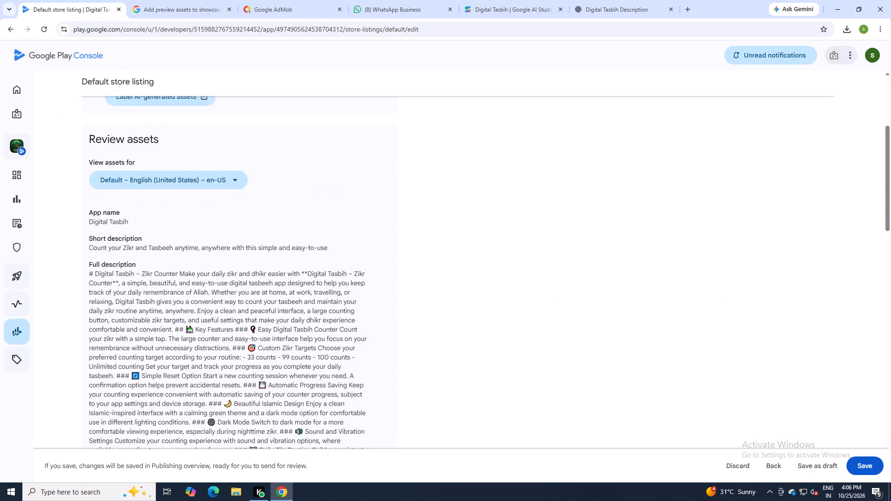
scroll(333, 312, "down", 9)
scroll(377, 325, "up", 1)
scroll(377, 325, "down", 4)
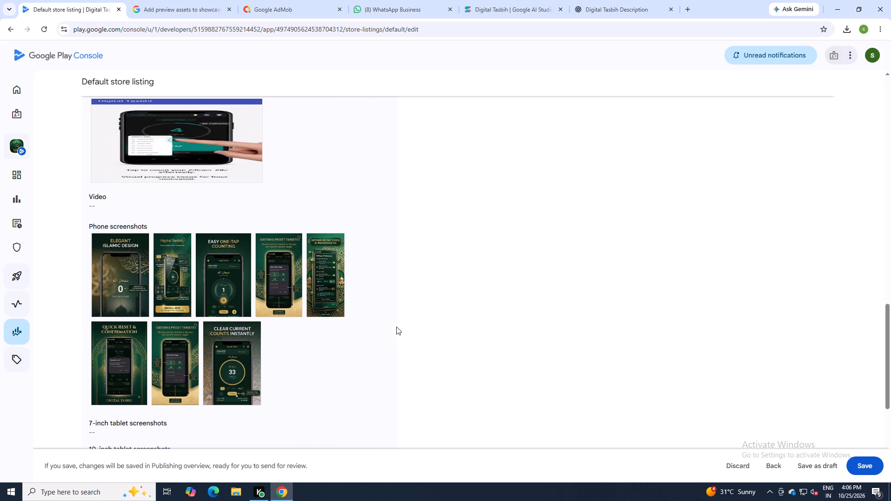
scroll(390, 328, "down", 3)
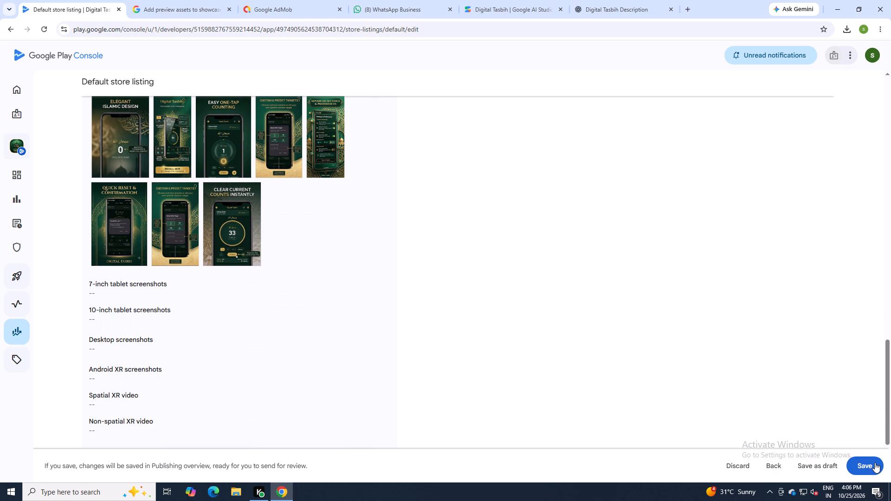
left_click(875, 462)
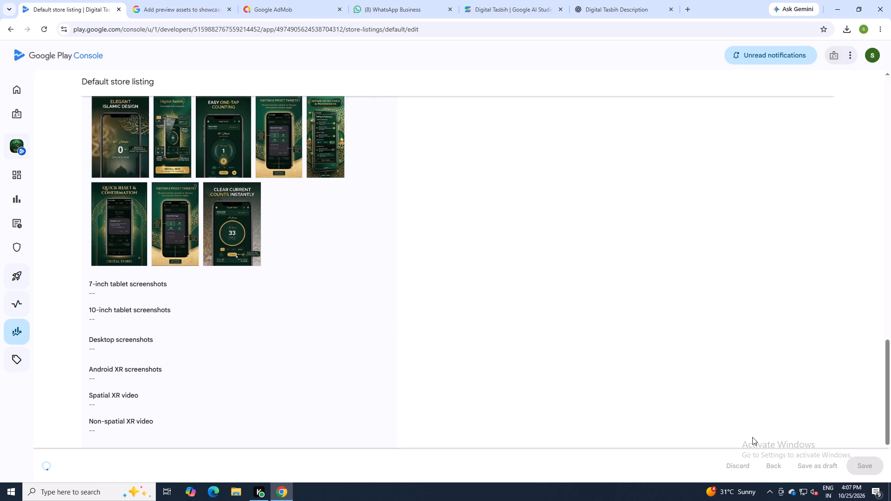
left_click(493, 290)
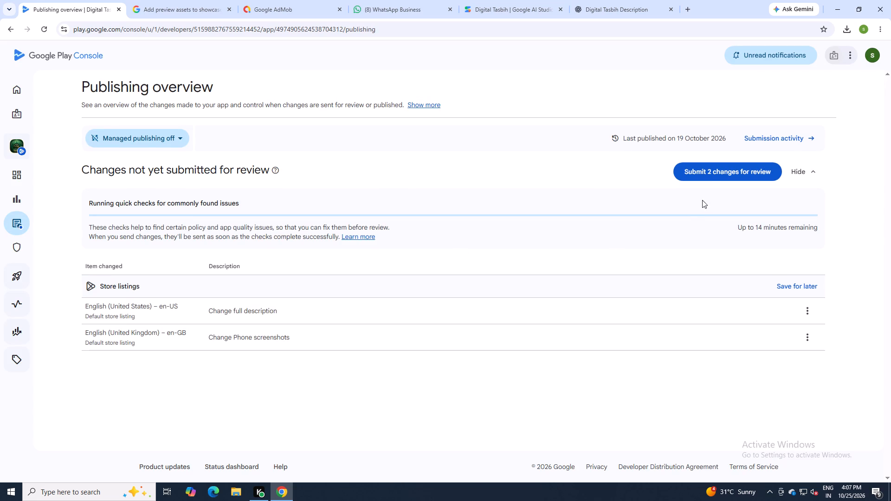
Submit the en-US full description and en-GB phone screenshot changes for review.
left_click(712, 169)
left_click(476, 299)
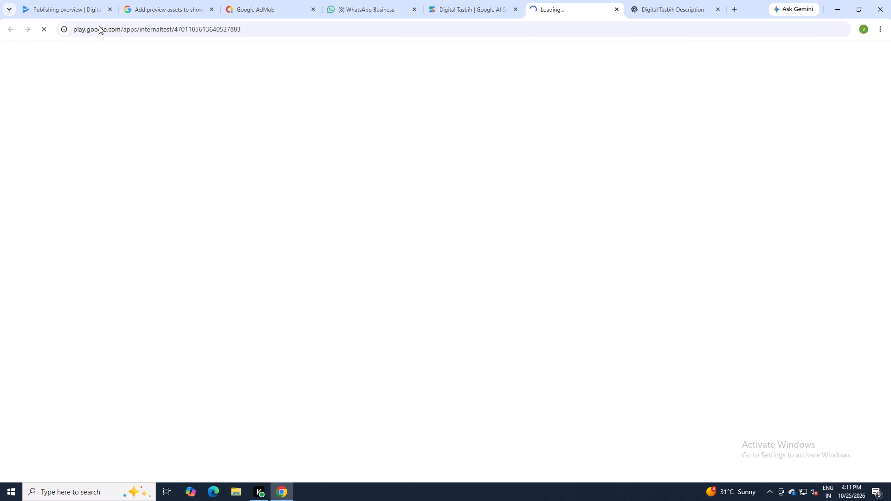
Switch to Google Play Console and review Digital Tasbih's latest releases and bundles across all tracks.
left_click(70, 6)
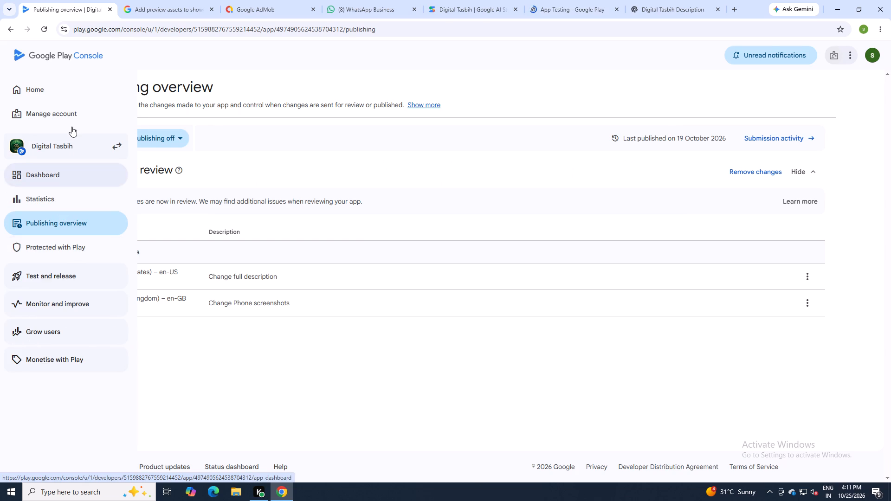
left_click(61, 92)
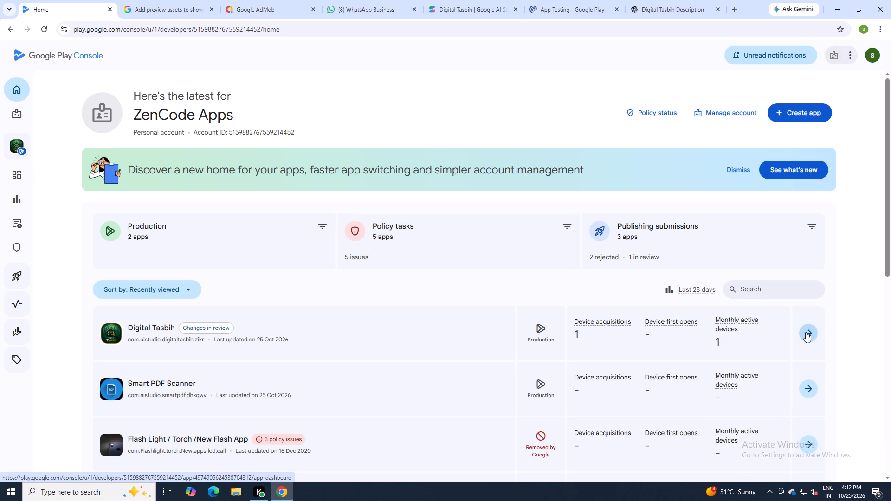
left_click(806, 332)
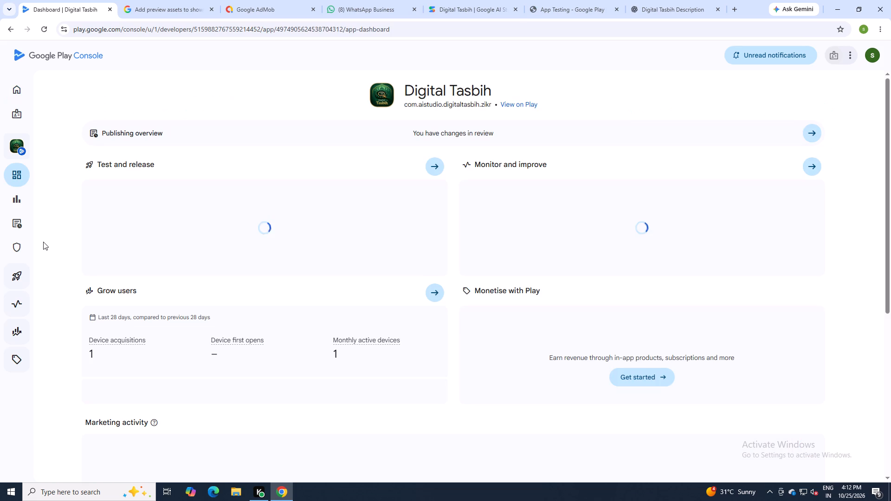
scroll(308, 288, "down", 1)
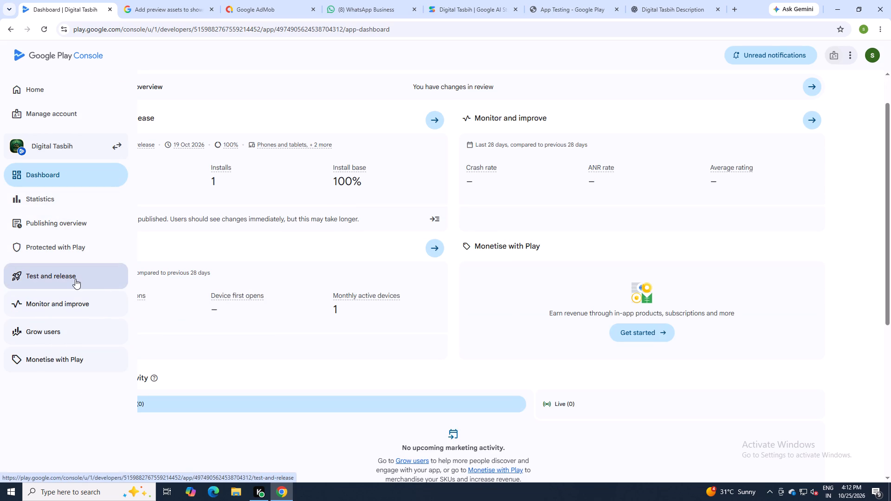
left_click(75, 279)
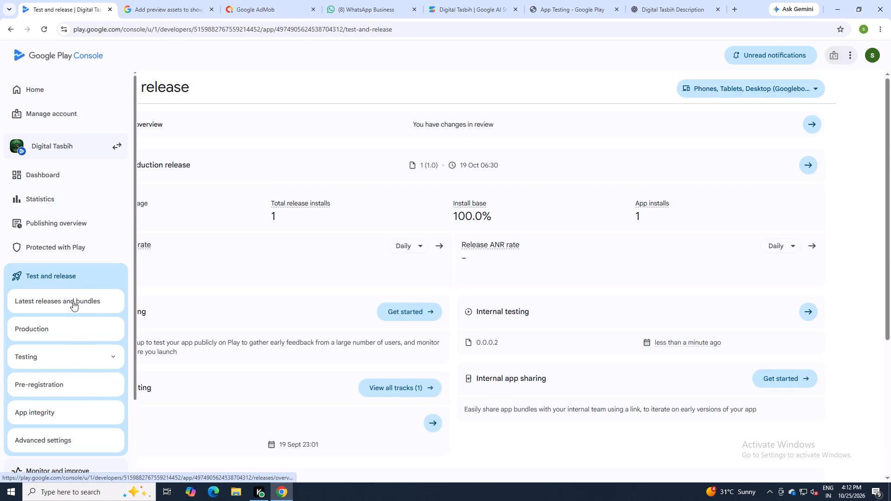
left_click(73, 301)
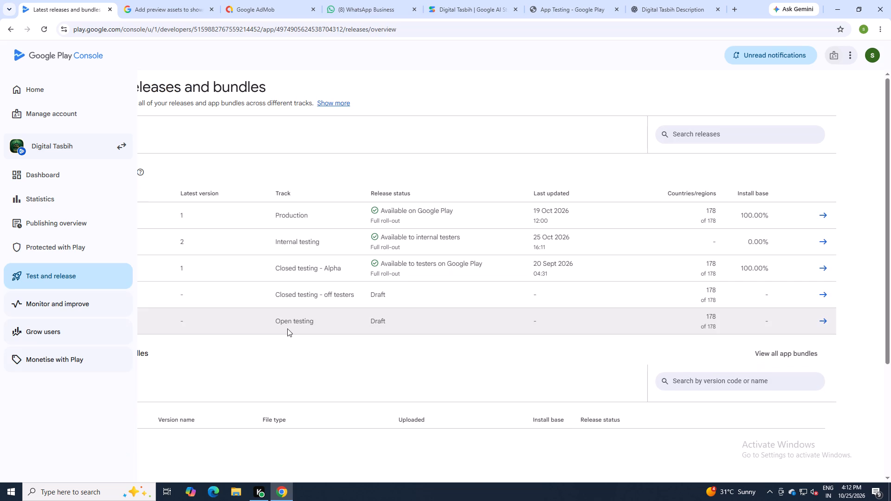
scroll(368, 366, "down", 1)
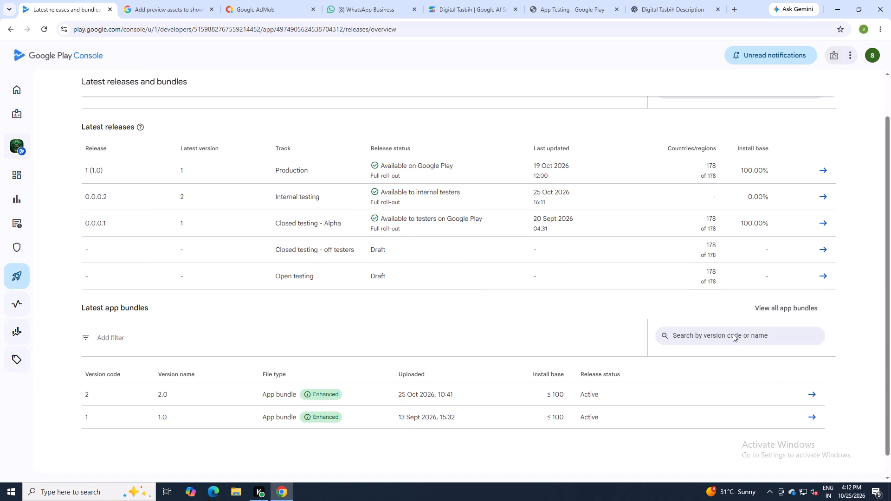
Open the version 2 (2.0) app bundle and examine its details, including permissions, supported devices and code optimisation.
left_click(813, 396)
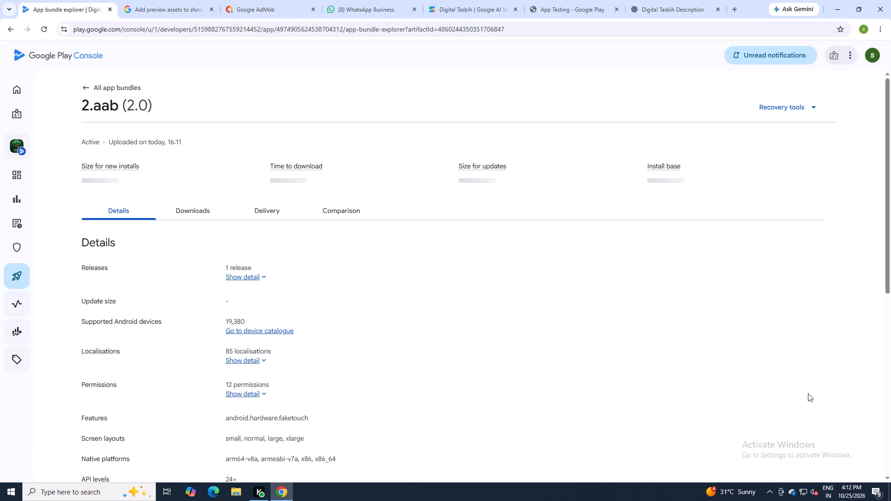
scroll(739, 412, "down", 1)
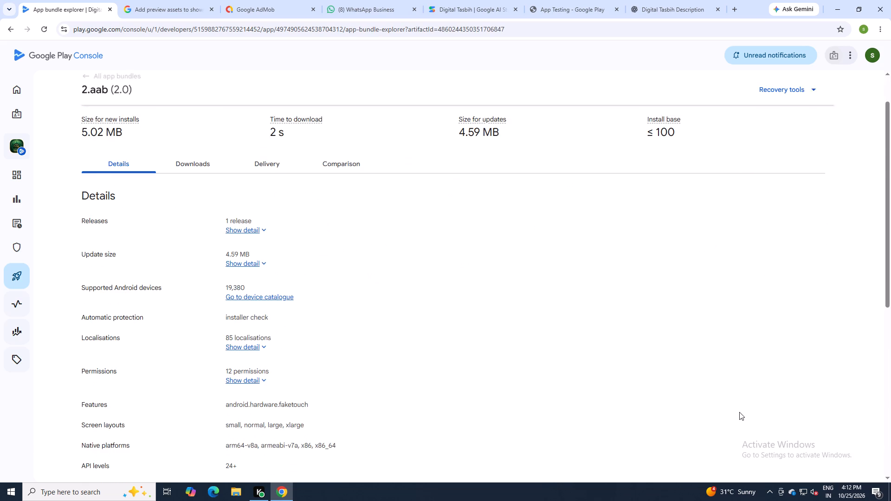
scroll(739, 412, "down", 5)
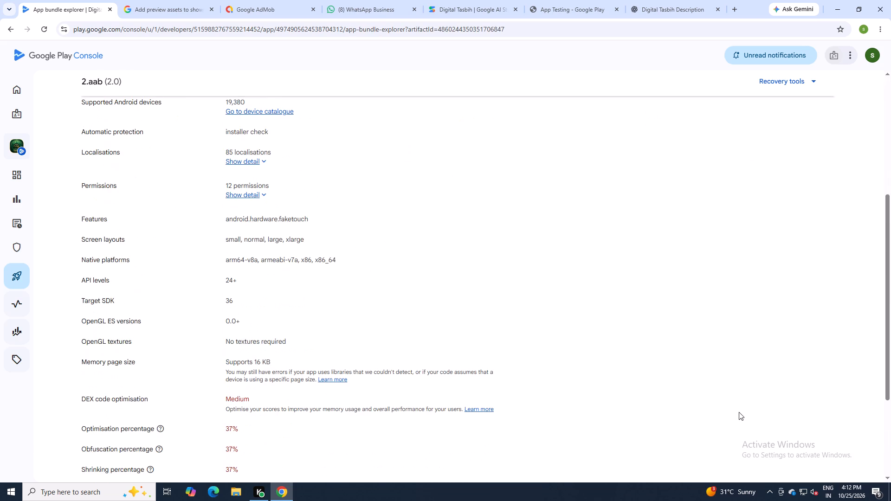
scroll(739, 412, "down", 2)
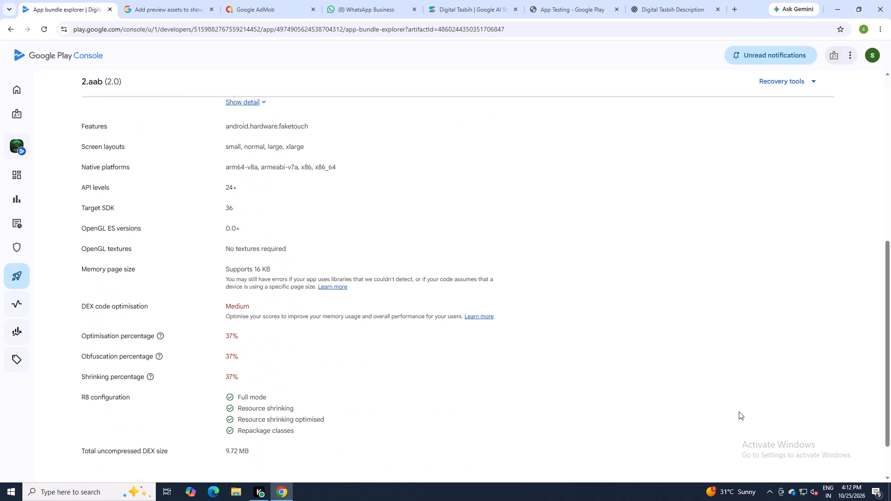
scroll(739, 411, "down", 1)
scroll(671, 403, "up", 3)
scroll(475, 340, "up", 6)
Examine the downloads of the 2.aab bundle, covering its assets and device-specific APKs.
left_click(201, 108)
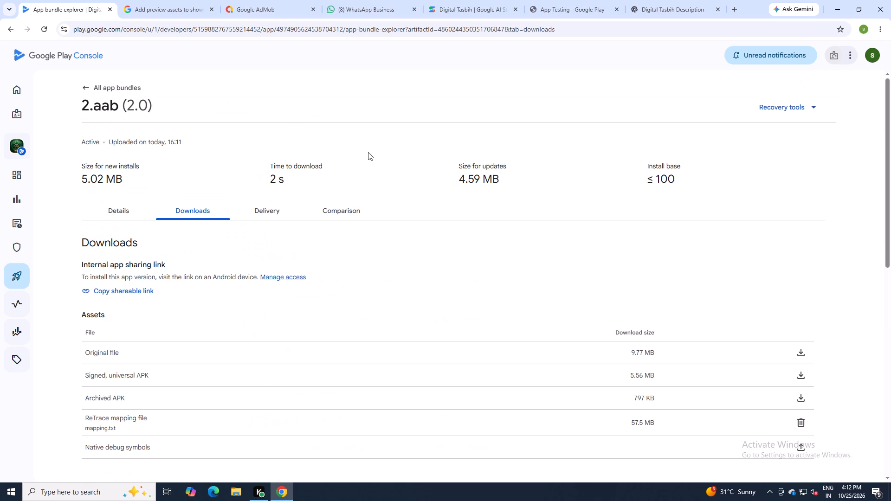
scroll(334, 185, "down", 2)
scroll(304, 212, "down", 2)
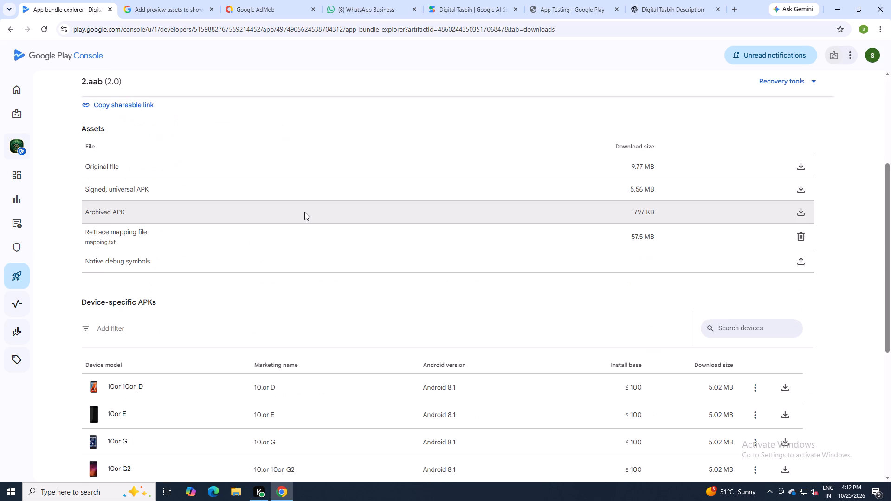
scroll(304, 212, "down", 1)
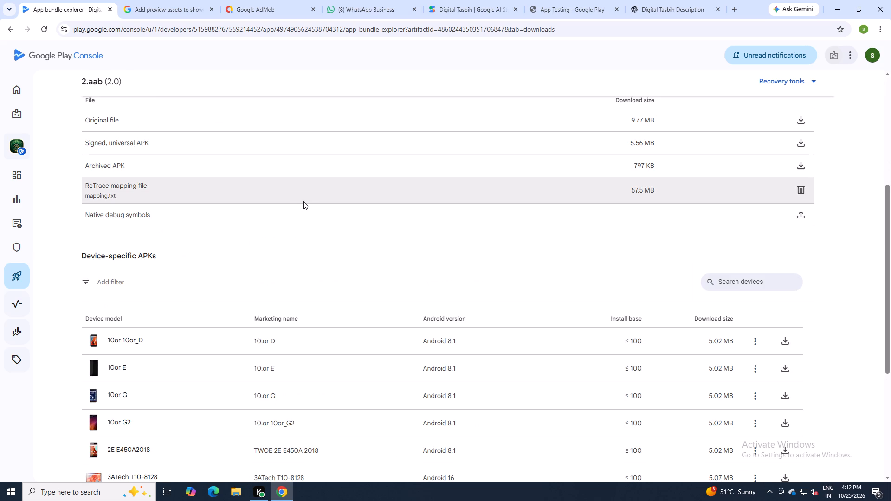
scroll(303, 200, "down", 1)
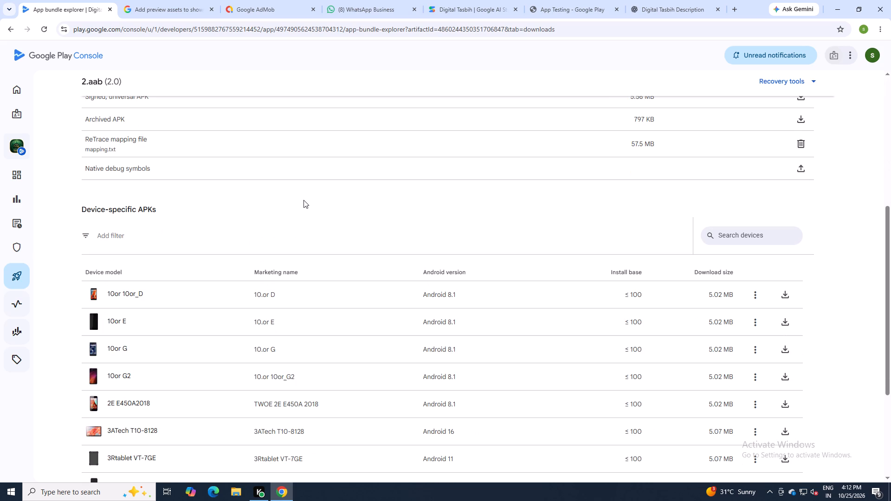
scroll(303, 200, "down", 5)
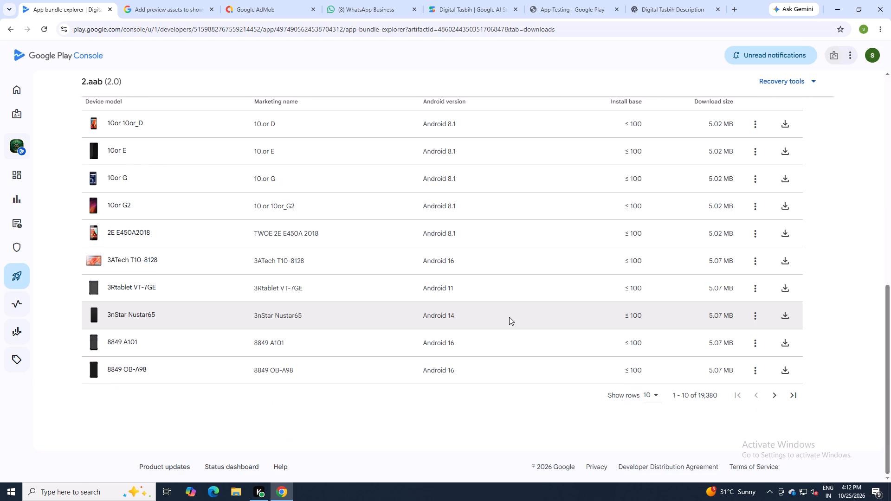
scroll(509, 317, "up", 1)
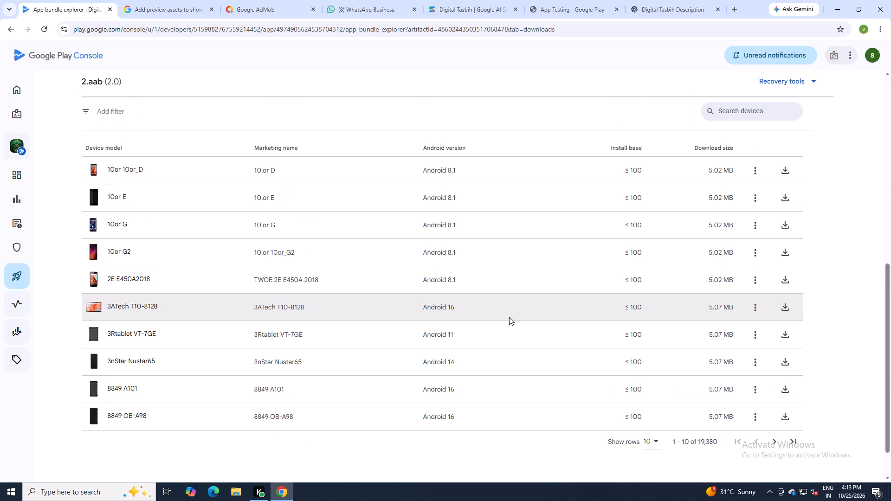
scroll(509, 317, "up", 4)
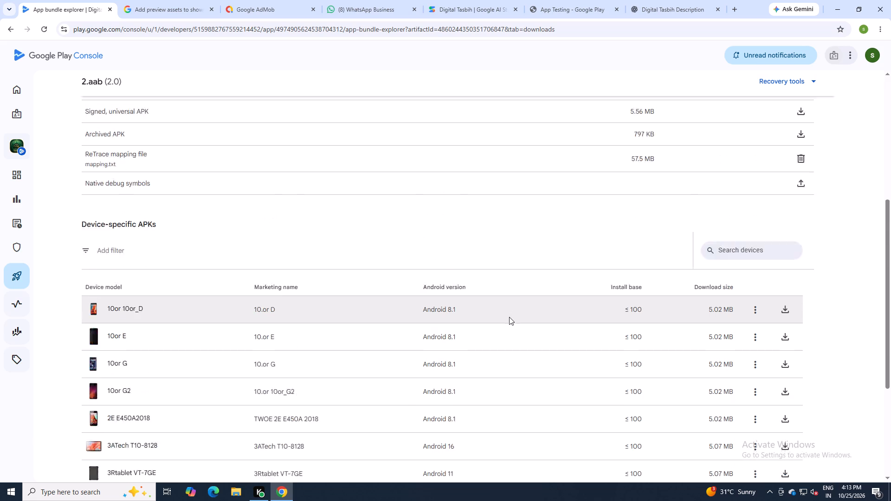
scroll(509, 317, "up", 2)
scroll(465, 310, "up", 4)
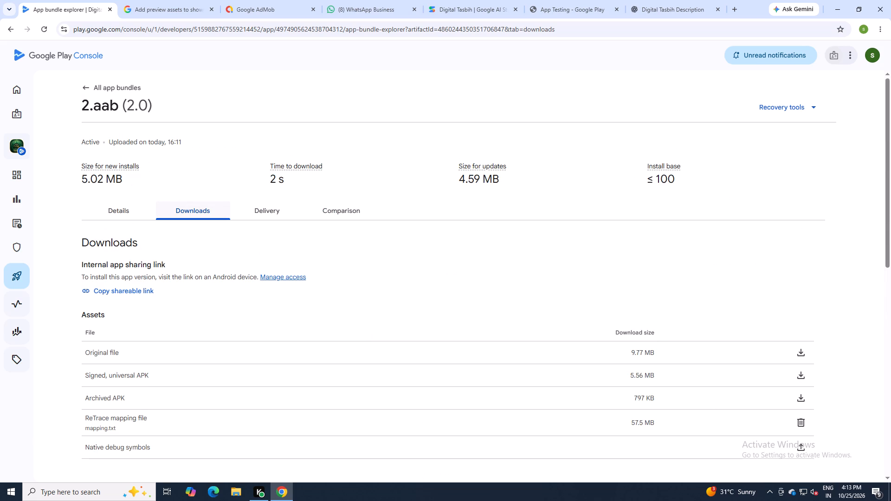
View the delivery and comparison information of the 2.aab bundle.
left_click(267, 212)
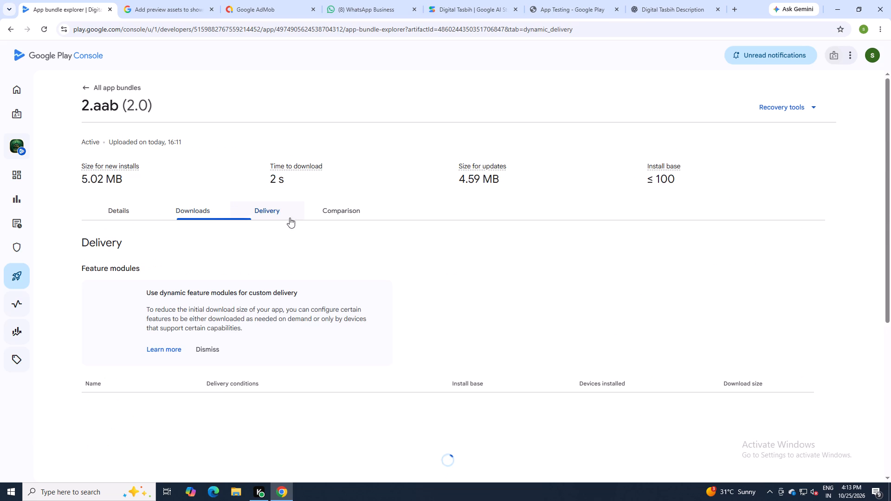
left_click(345, 211)
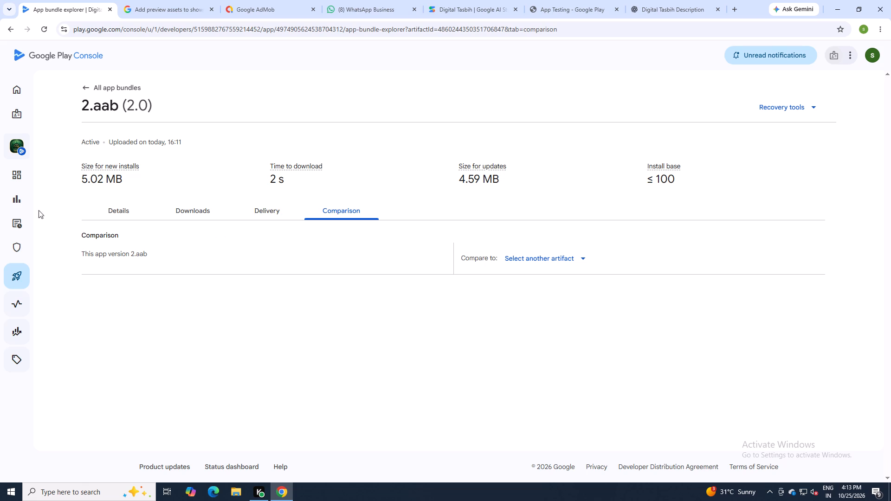
scroll(93, 318, "down", 2)
Return to Digital Tasbih's Publishing overview to check the changes in review.
left_click(50, 218)
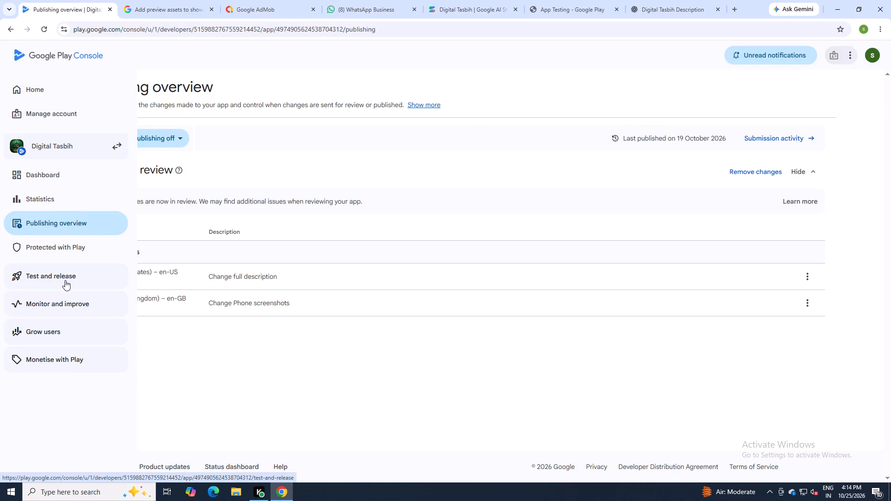
left_click(66, 335)
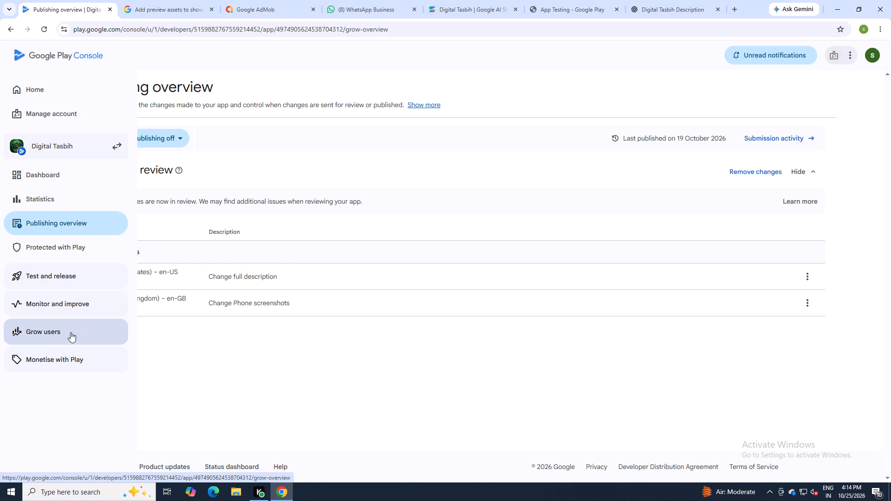
scroll(73, 362, "down", 1)
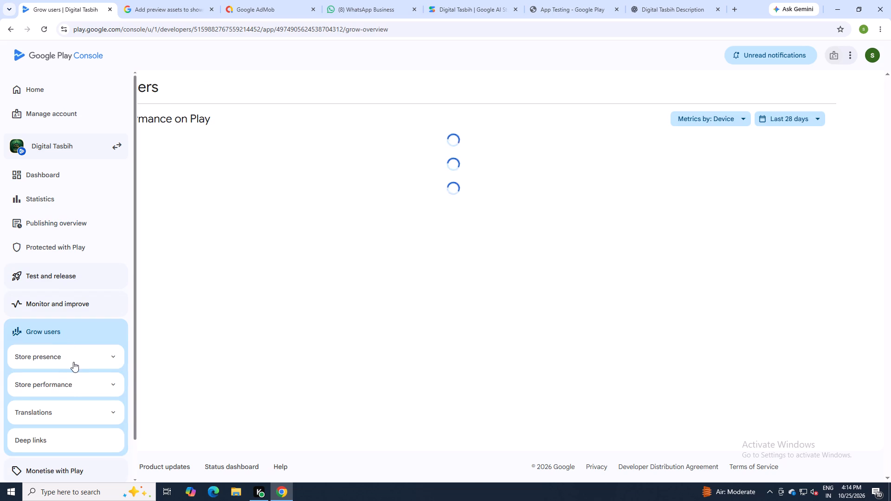
left_click(75, 356)
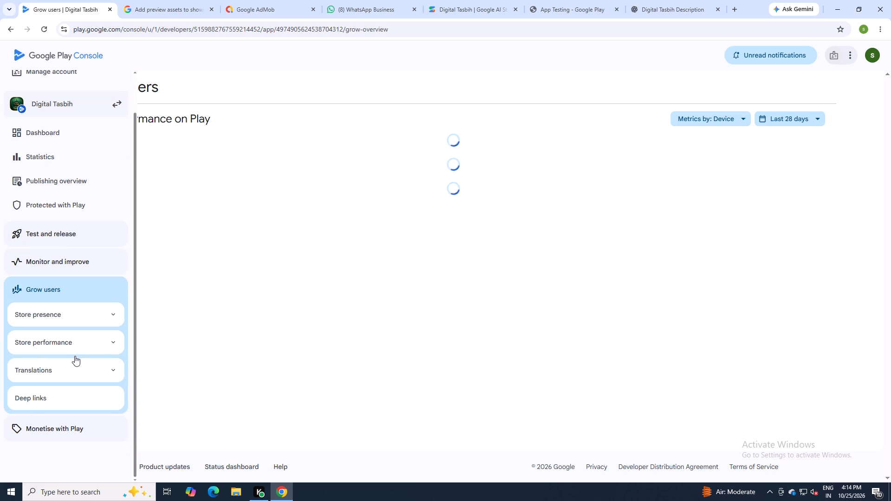
left_click(71, 315)
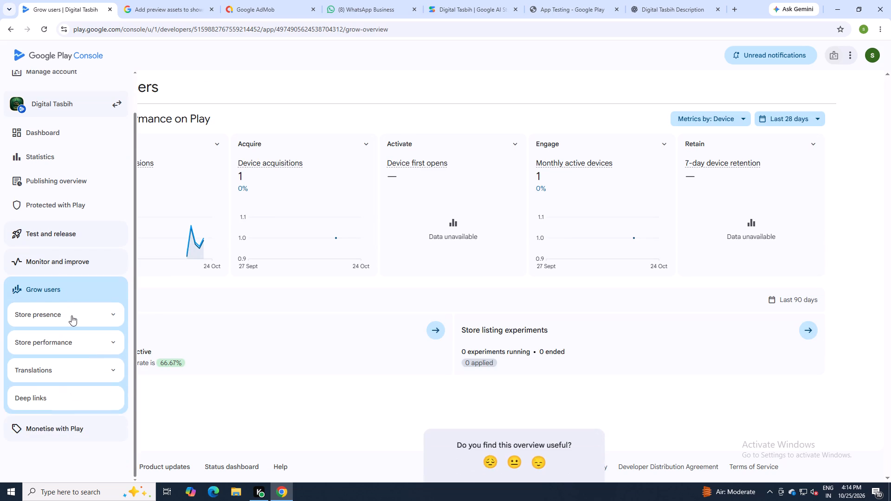
left_click(71, 315)
left_click(57, 340)
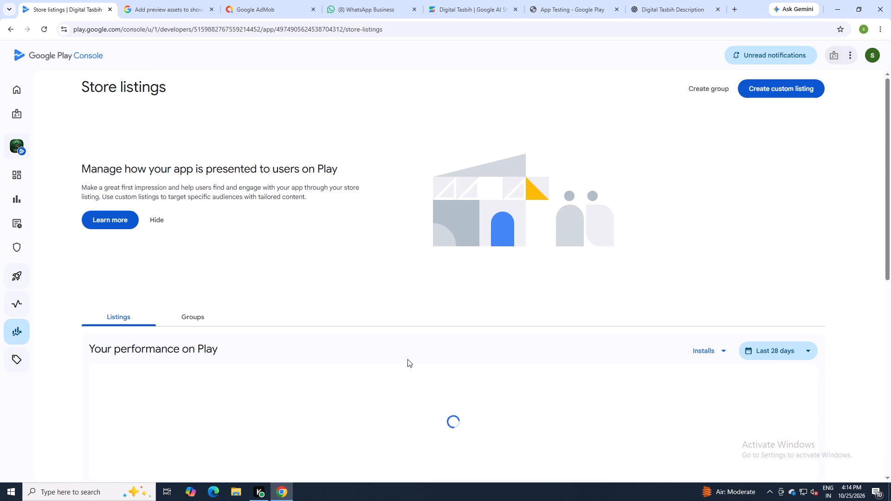
scroll(421, 360, "down", 4)
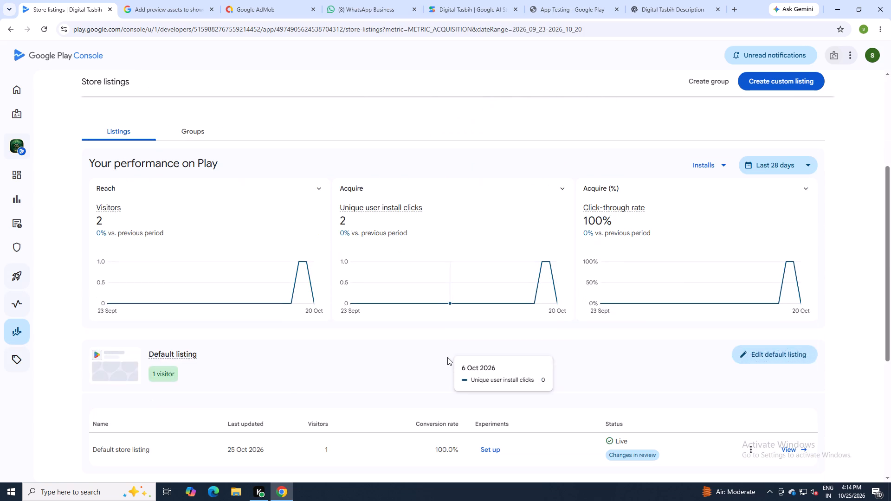
scroll(447, 357, "down", 3)
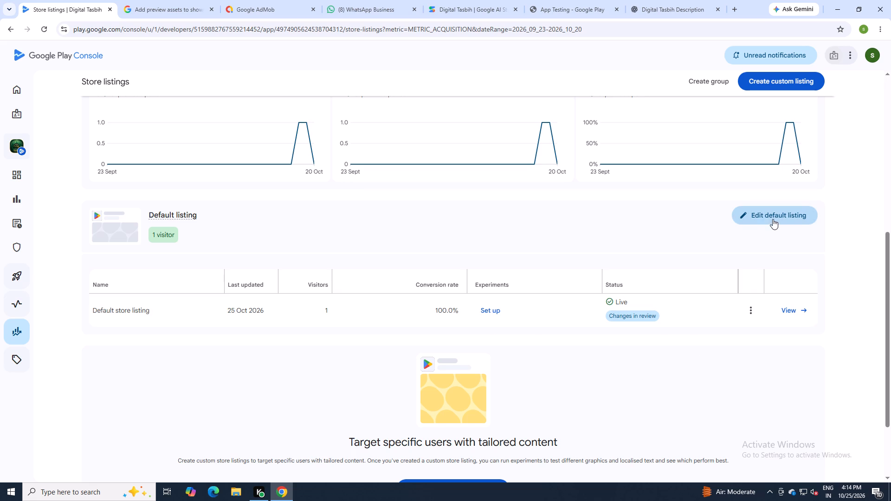
scroll(483, 326, "down", 2)
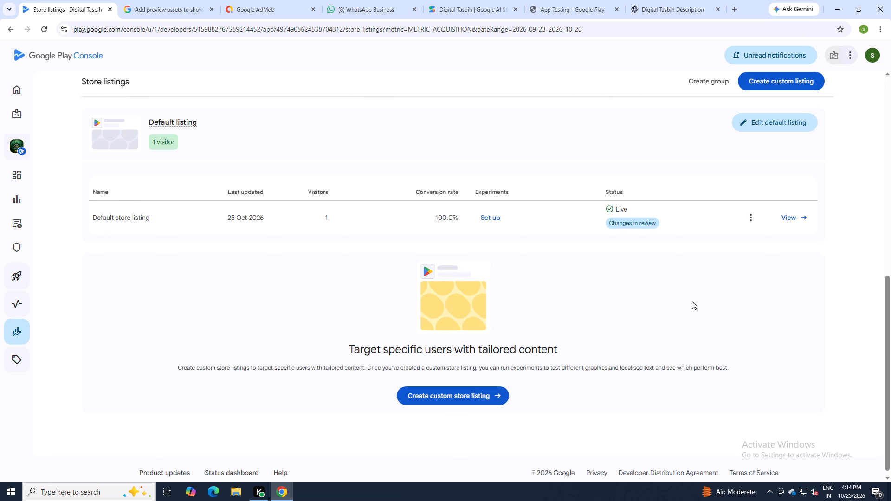
Open the default store listing for editing, look through its English (United States) text, graphics and phone screenshots, and return to Store listings.
left_click(775, 130)
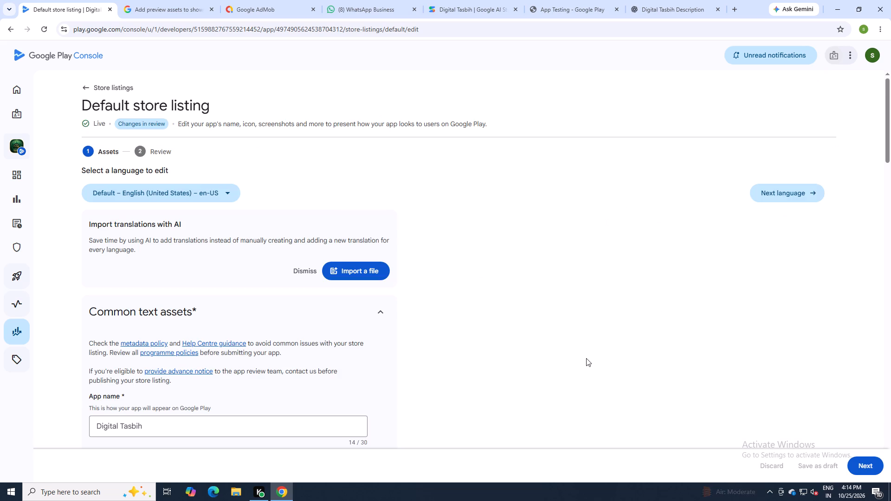
scroll(586, 358, "down", 4)
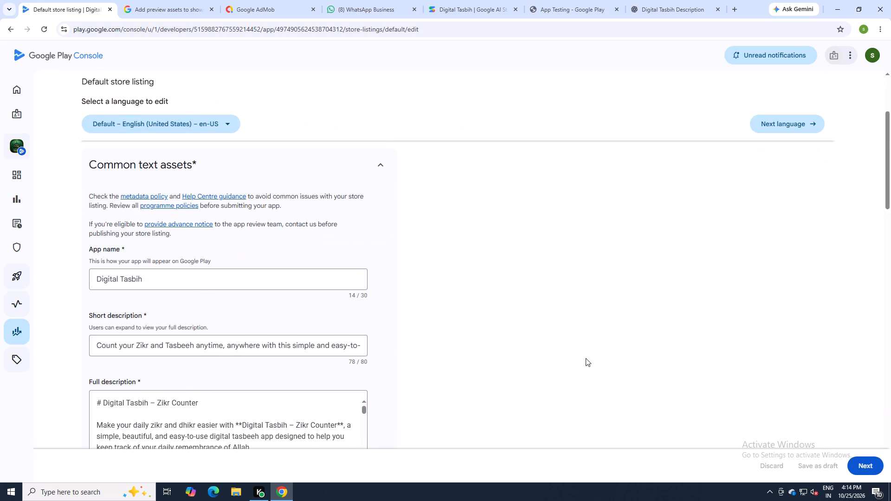
scroll(586, 358, "down", 6)
scroll(586, 358, "down", 17)
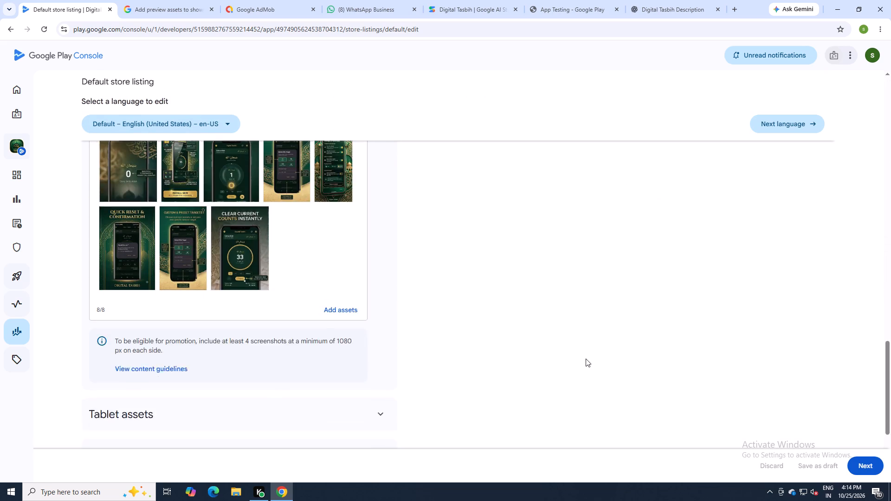
scroll(586, 359, "down", 5)
scroll(580, 367, "up", 20)
scroll(580, 367, "up", 7)
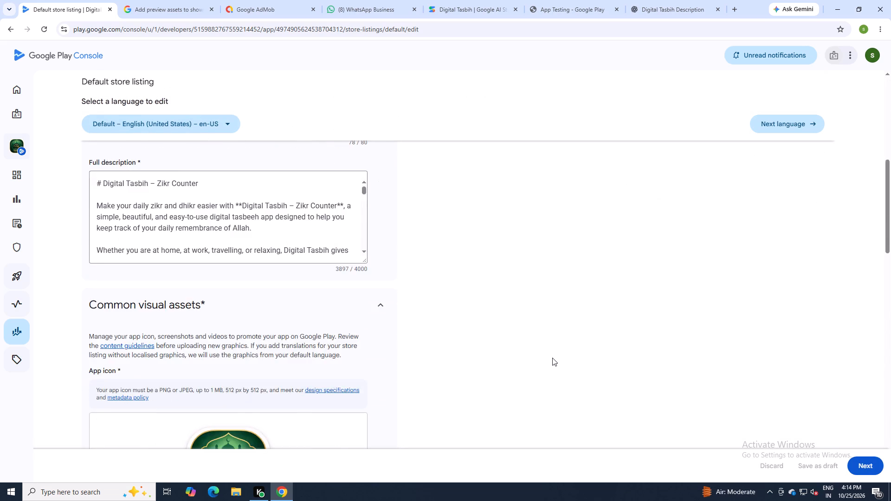
scroll(297, 241, "up", 4)
left_click(91, 89)
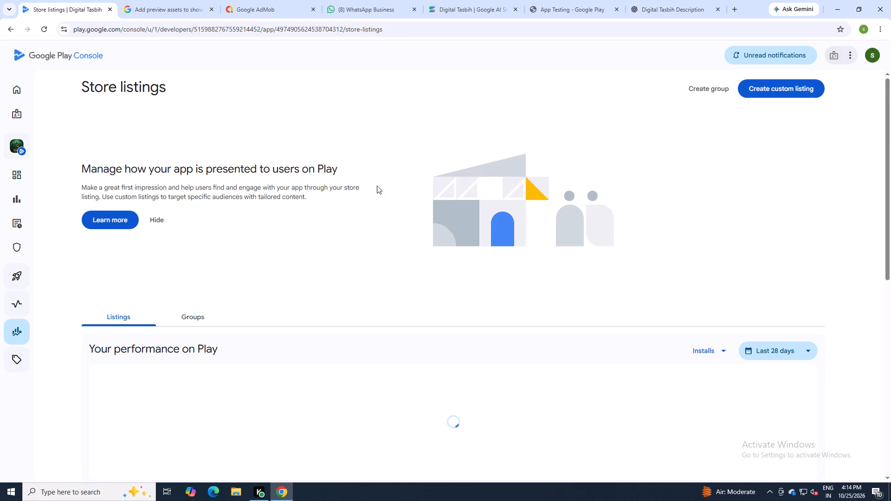
Check the default store listing's entry in Store listings again and go to the Play Console home page.
scroll(368, 253, "down", 3)
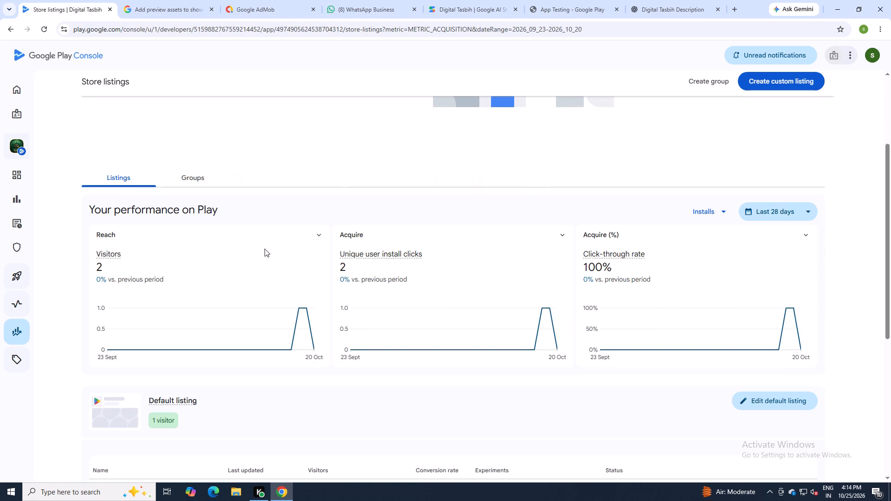
scroll(411, 364, "down", 4)
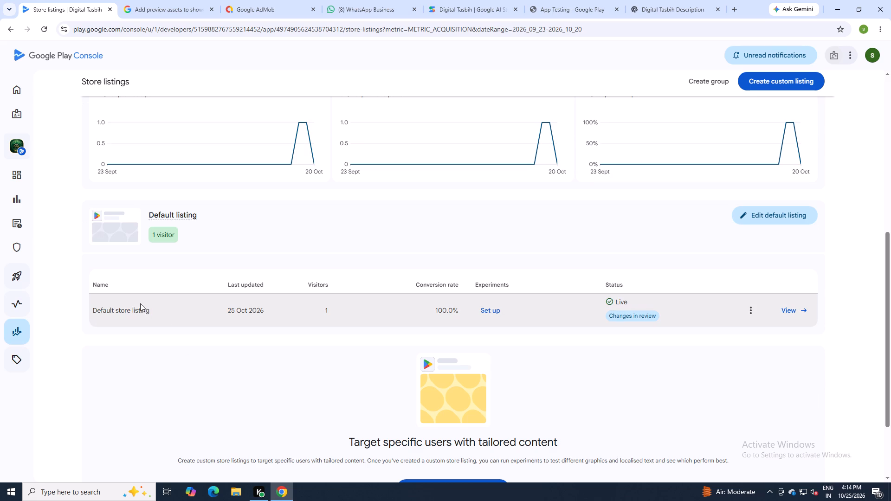
scroll(69, 356, "down", 4)
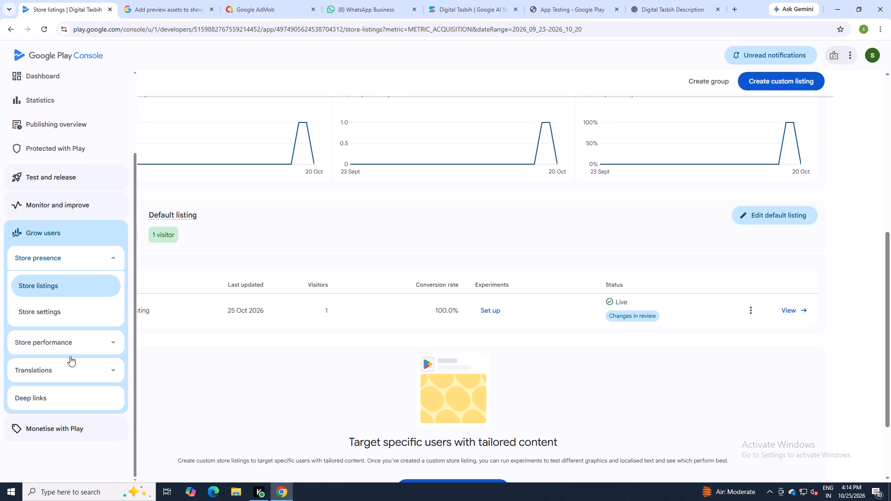
scroll(71, 356, "up", 5)
left_click(36, 88)
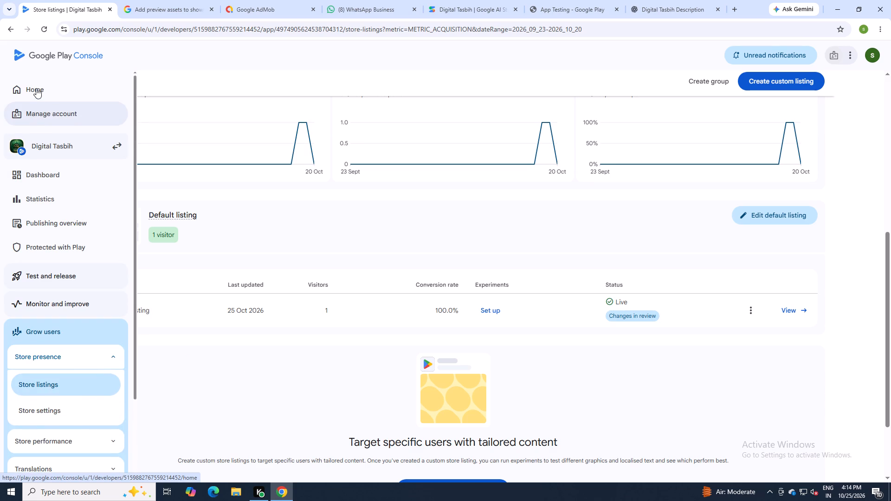
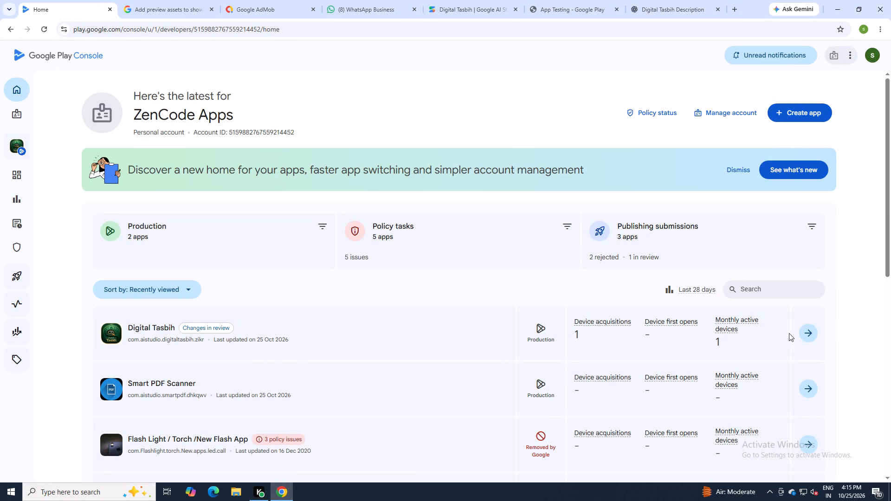
Open Digital Tasbih's public Google Play page from its dashboard, read its full Data safety details, and return to the store page.
left_click(804, 334)
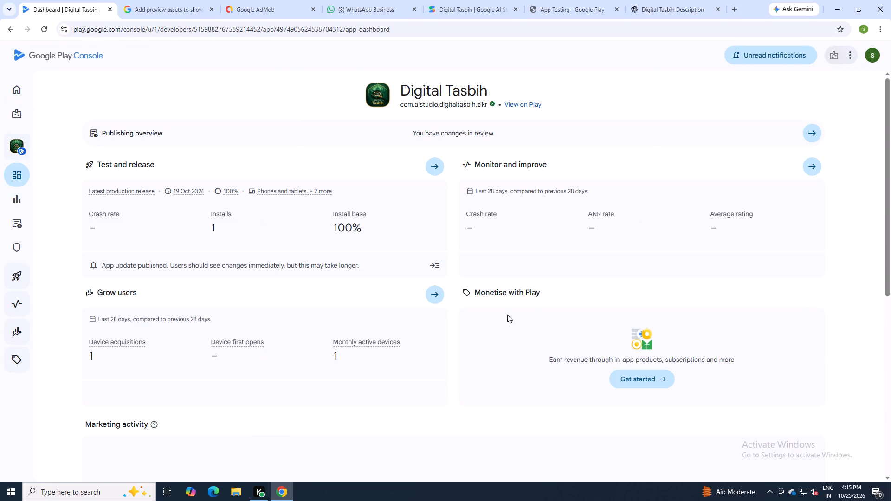
left_click(529, 105)
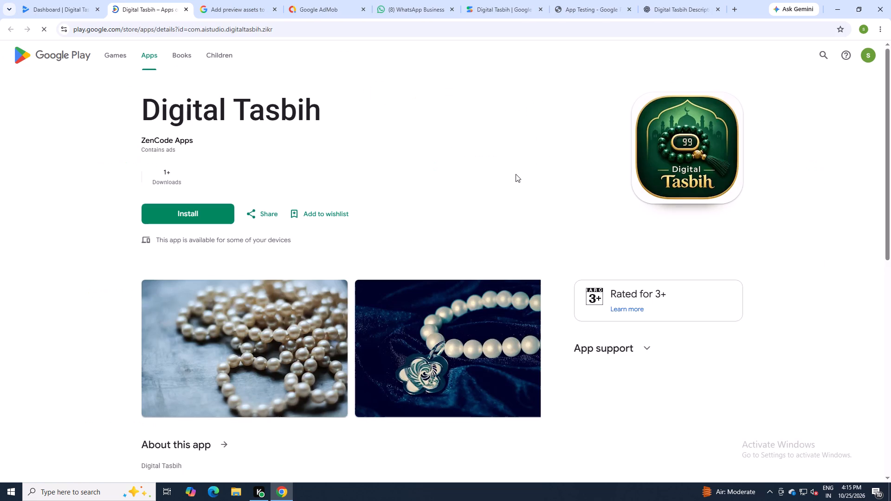
scroll(506, 193, "down", 4)
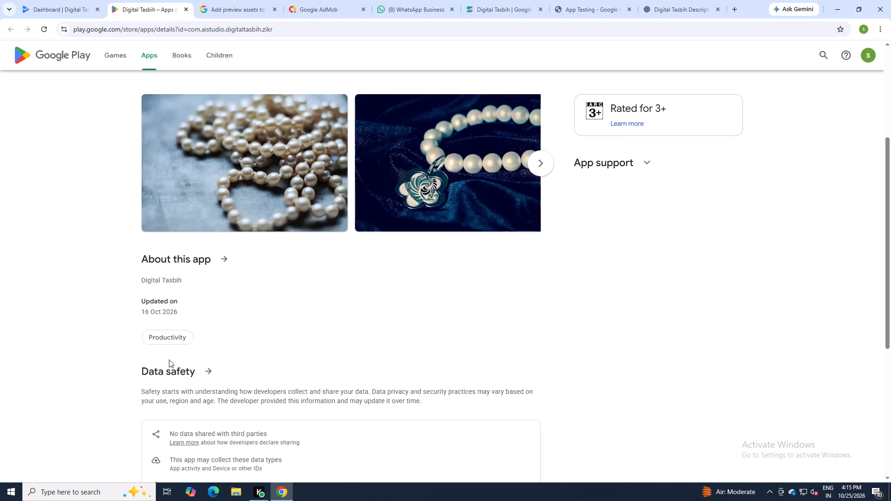
scroll(177, 366, "down", 3)
left_click(177, 380)
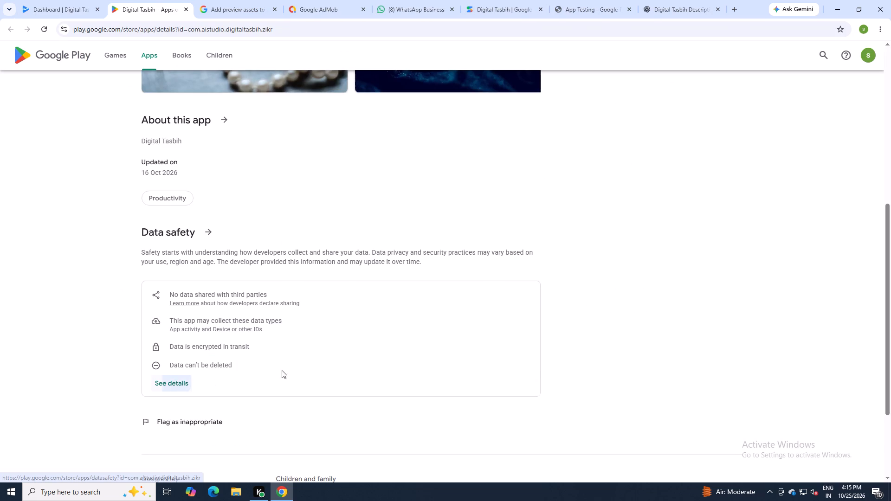
scroll(557, 319, "down", 3)
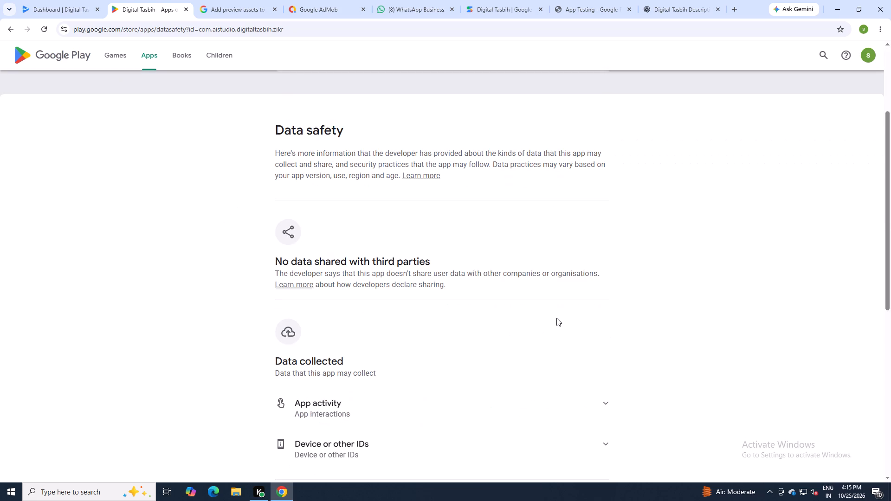
scroll(556, 318, "down", 14)
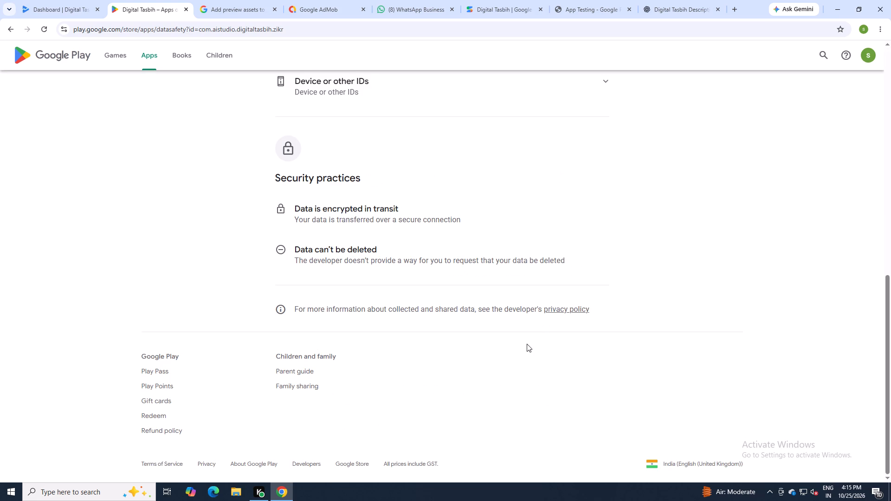
scroll(524, 346, "down", 4)
scroll(524, 346, "up", 5)
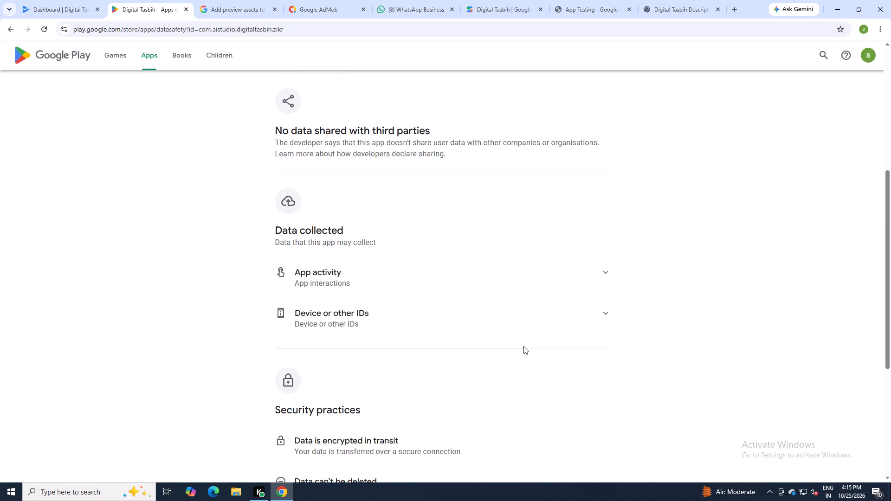
scroll(523, 346, "up", 10)
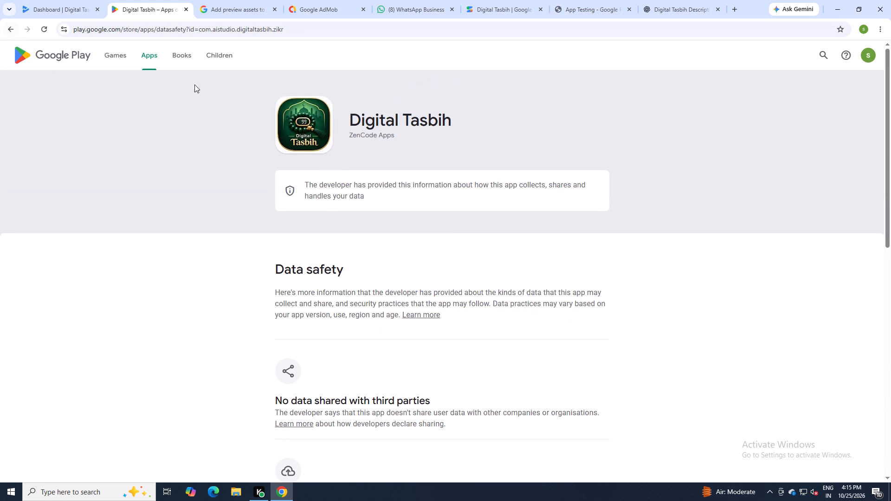
left_click(12, 31)
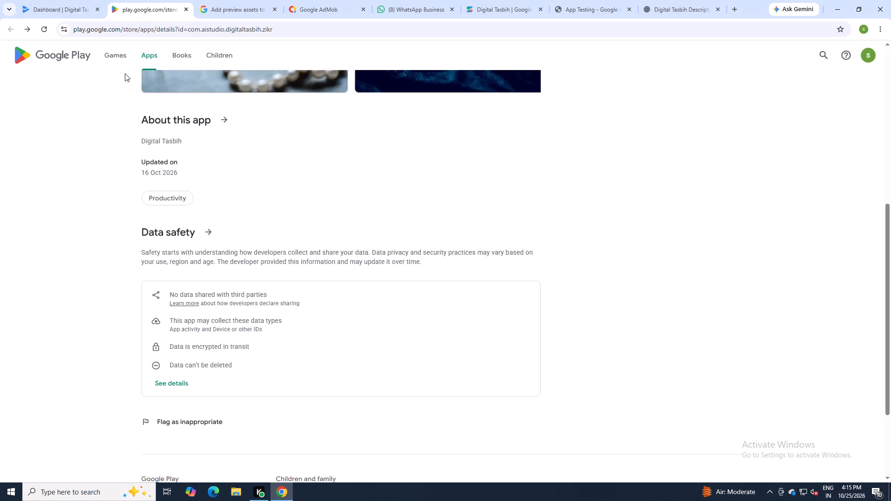
Look through the public Digital Tasbih store page, including its screenshots, description and expanded App support details.
scroll(314, 226, "down", 4)
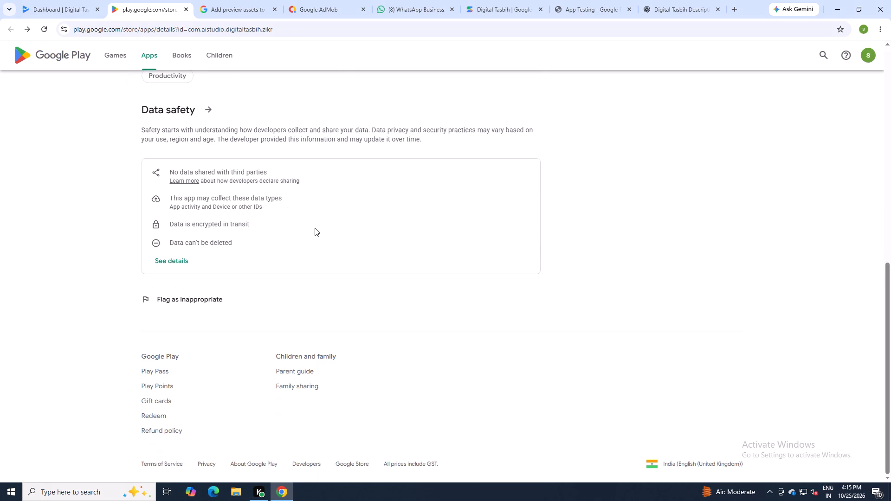
scroll(315, 228, "down", 3)
scroll(315, 227, "up", 6)
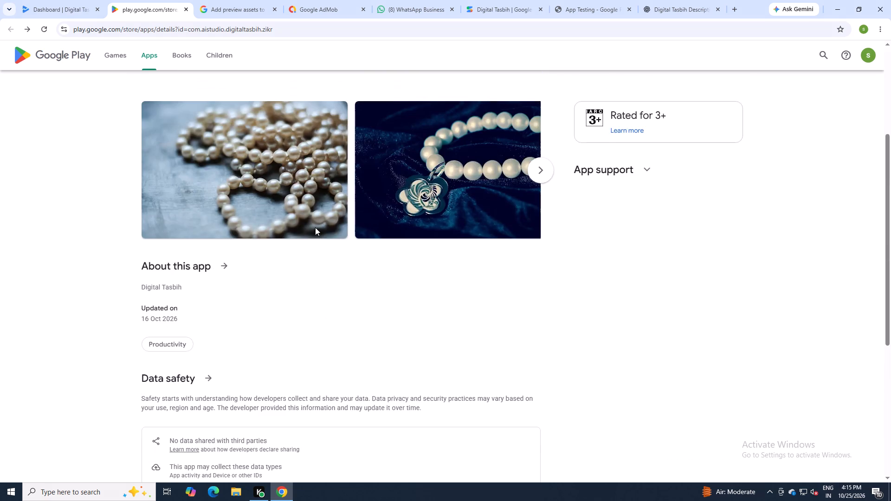
scroll(315, 227, "up", 5)
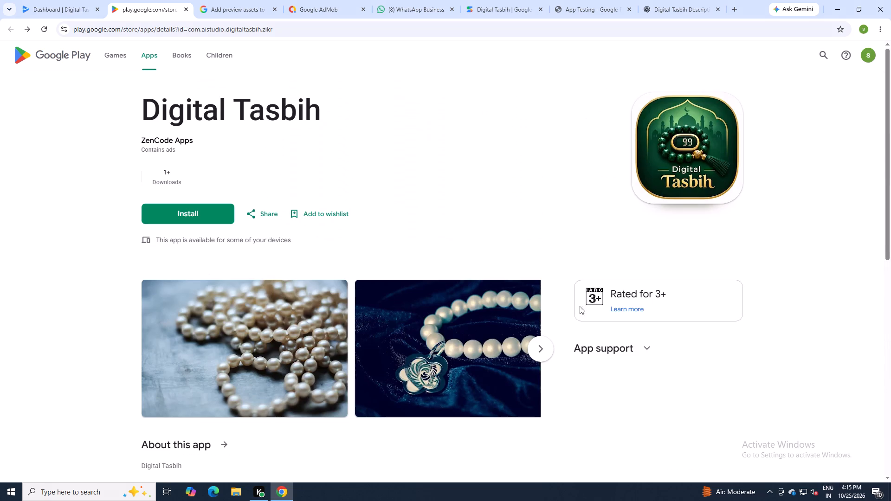
left_click(633, 351)
left_click(651, 350)
scroll(690, 339, "down", 4)
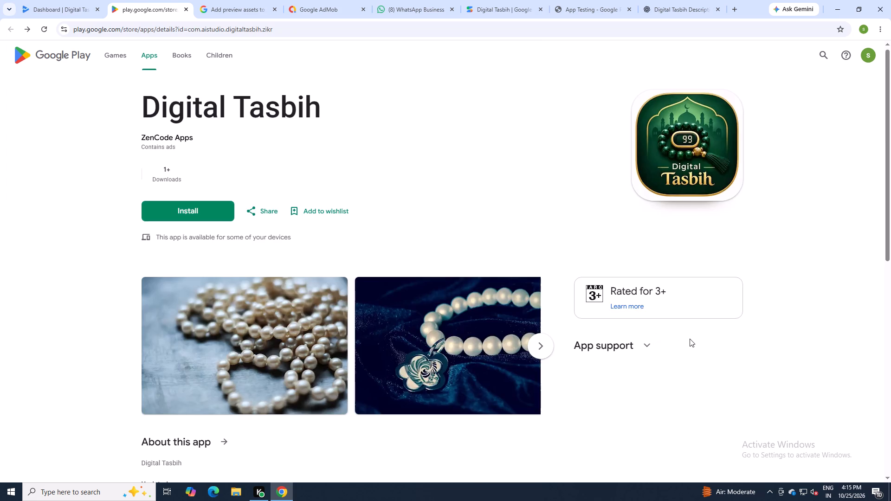
scroll(742, 327, "down", 2)
scroll(418, 320, "down", 1)
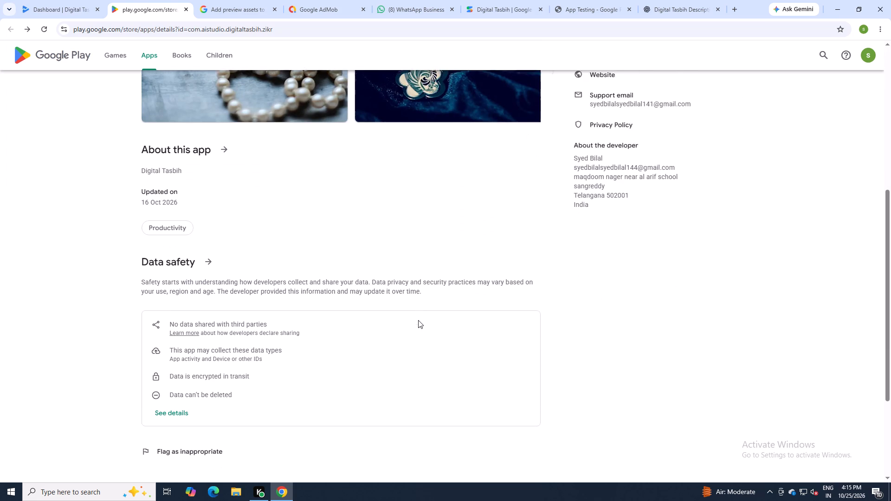
scroll(418, 320, "down", 4)
scroll(139, 190, "down", 4)
Return to Play Console, look over Digital Tasbih's dashboard and the Manage account page, and go to the home page's app list.
left_click(59, 0)
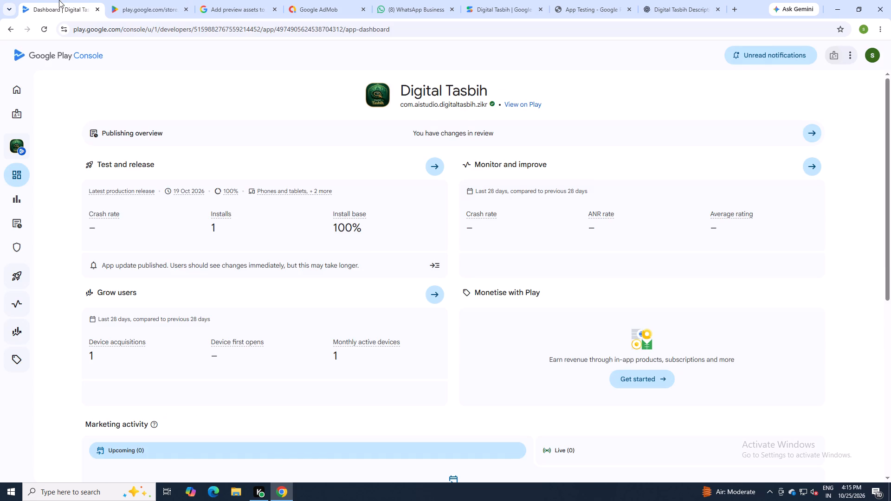
scroll(405, 317, "down", 3)
scroll(336, 333, "down", 10)
scroll(321, 331, "up", 3)
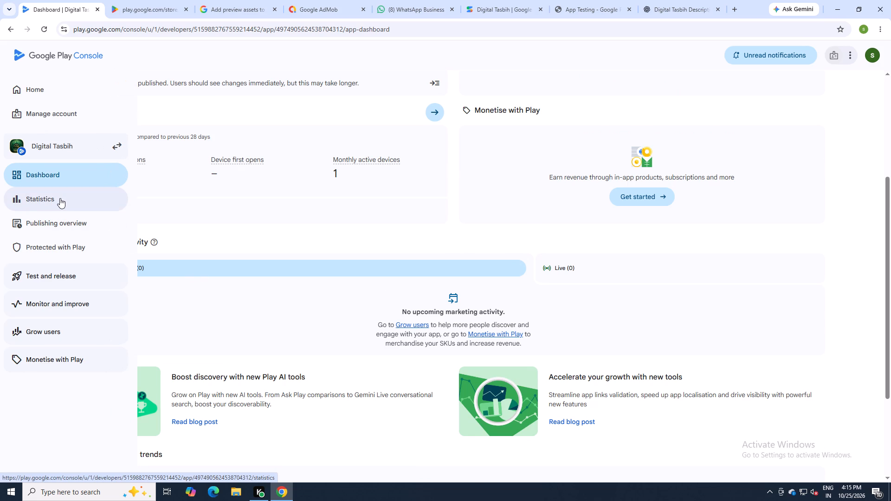
left_click(67, 113)
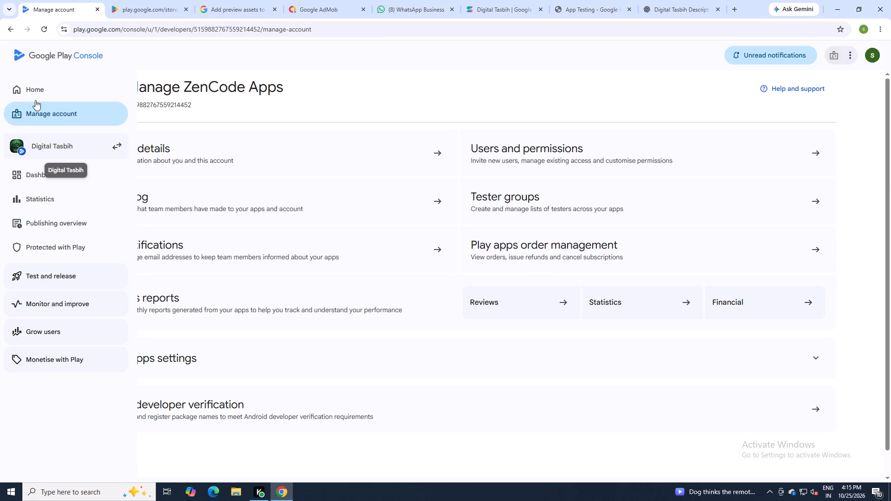
left_click(35, 96)
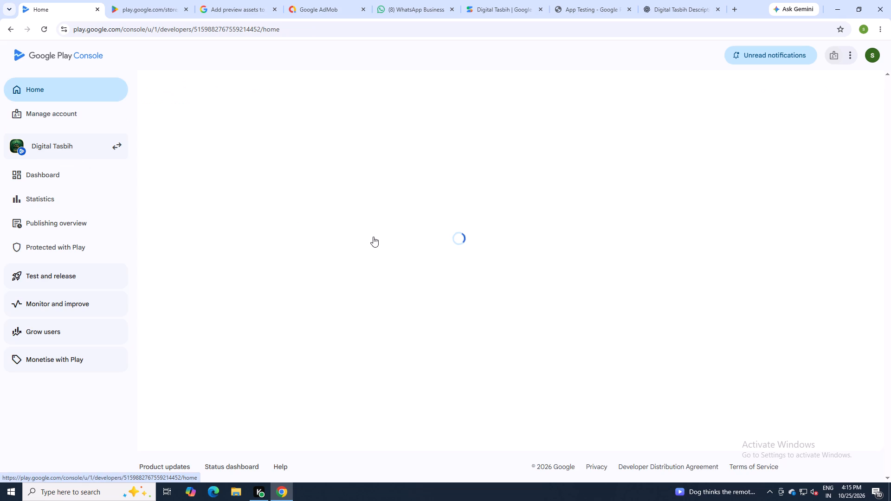
scroll(698, 447, "down", 3)
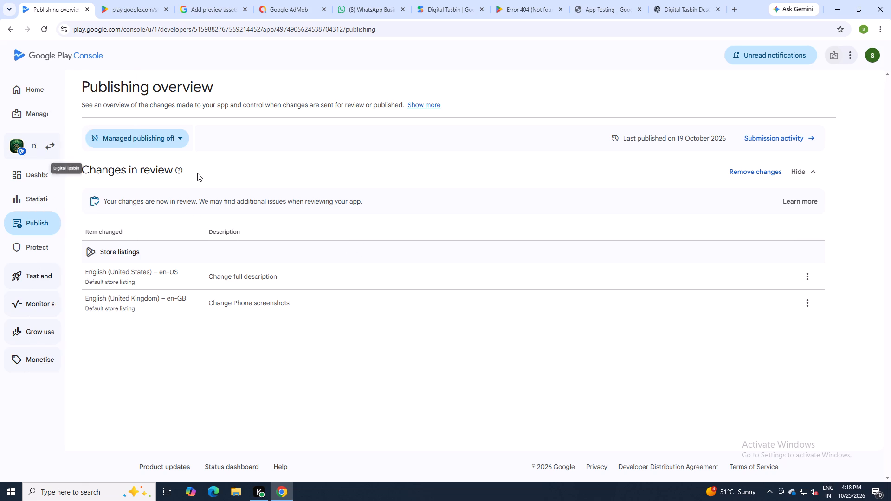
left_click(23, 142)
left_click(61, 177)
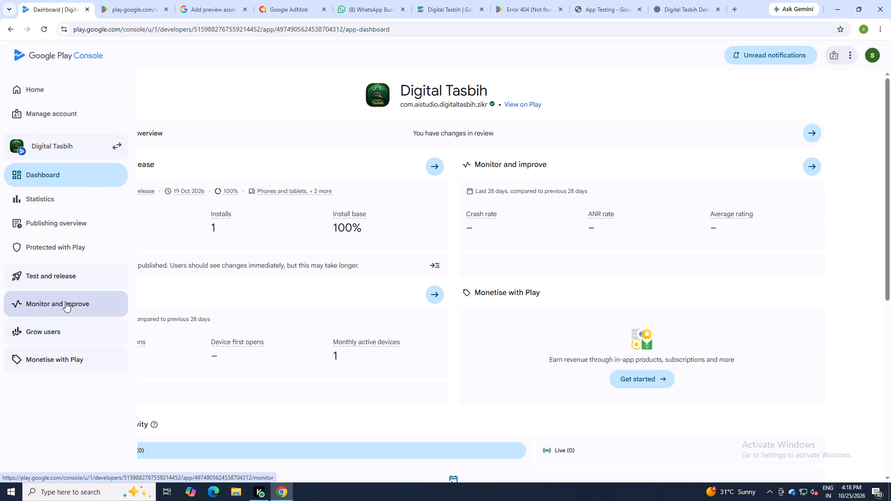
left_click(48, 305)
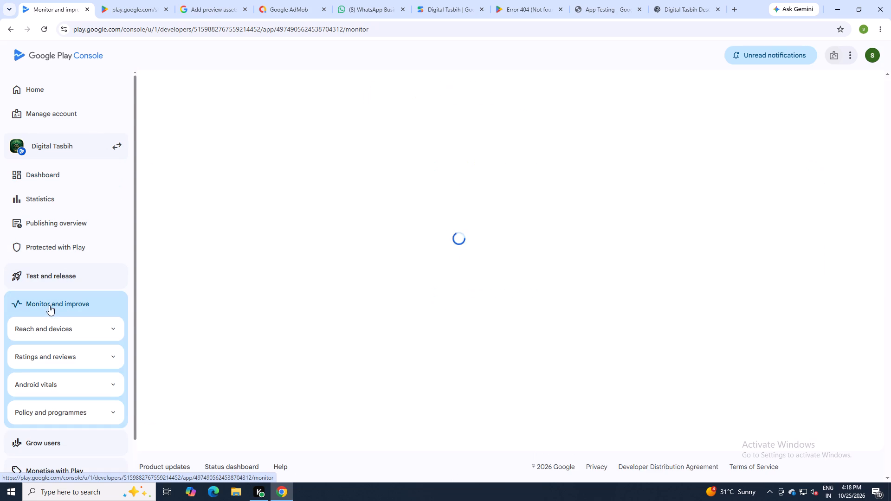
scroll(71, 315, "down", 1)
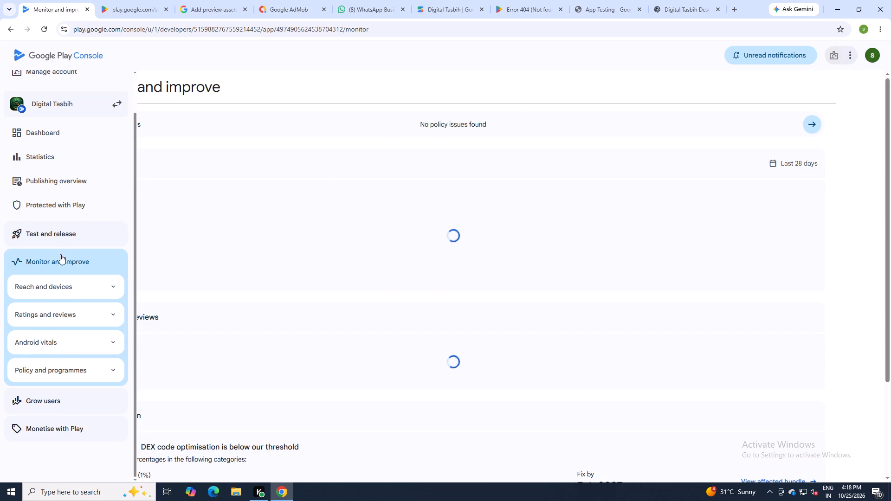
left_click(16, 259)
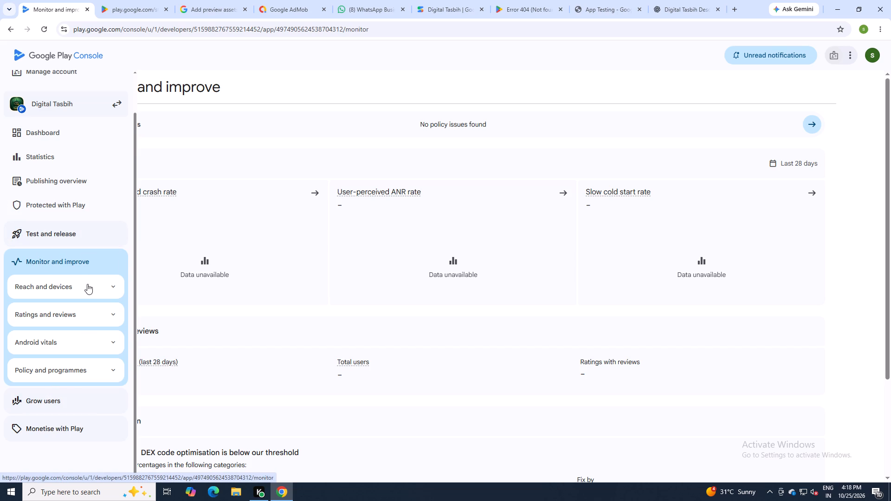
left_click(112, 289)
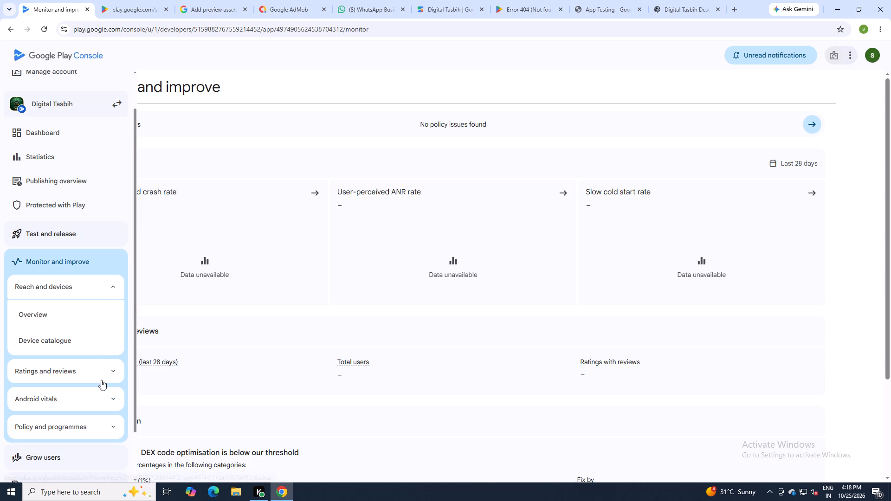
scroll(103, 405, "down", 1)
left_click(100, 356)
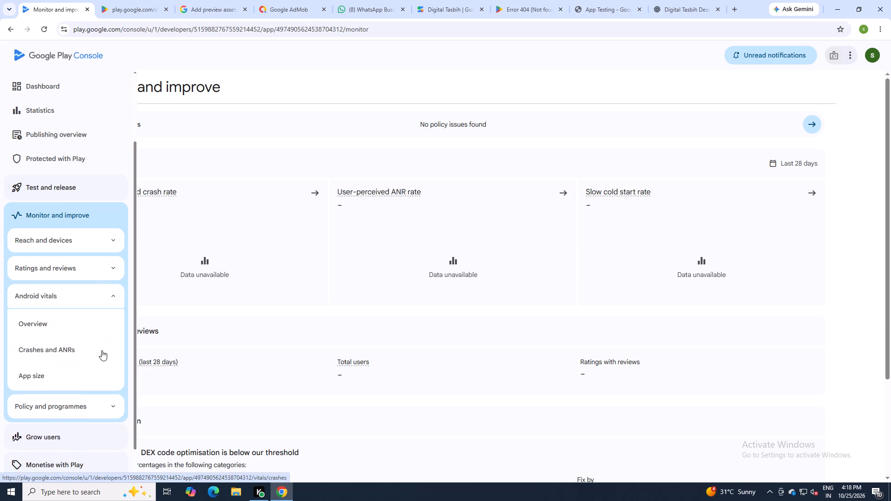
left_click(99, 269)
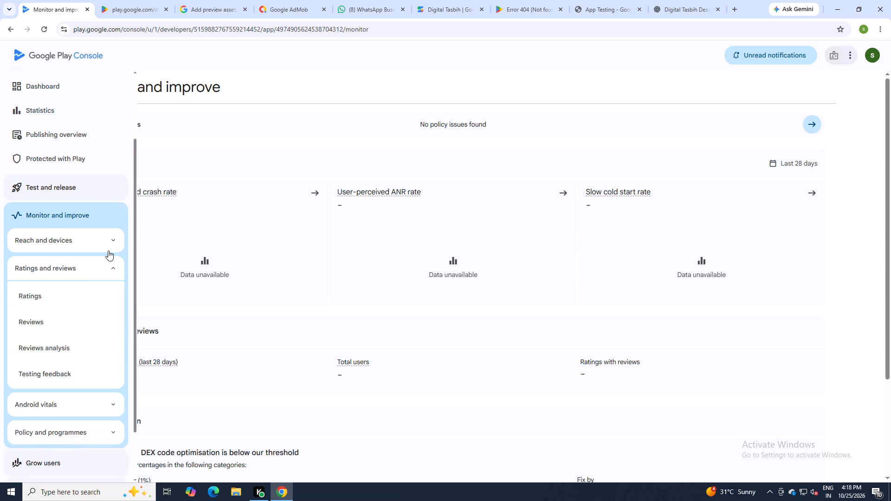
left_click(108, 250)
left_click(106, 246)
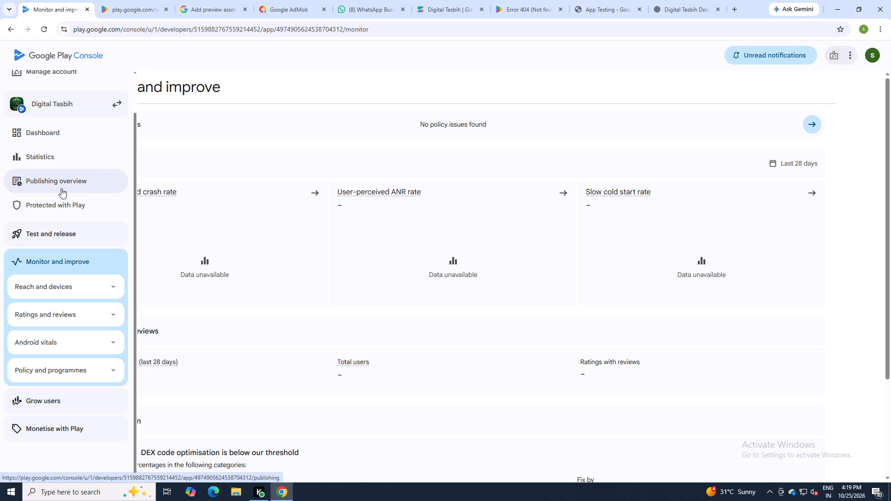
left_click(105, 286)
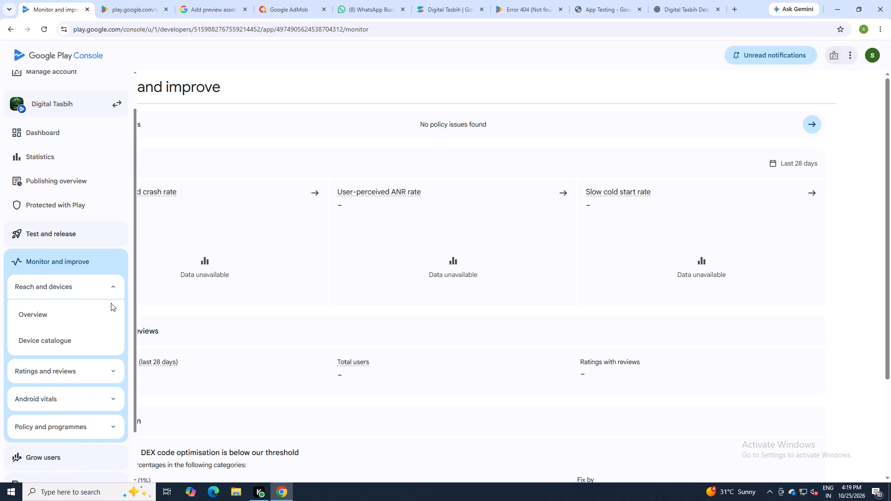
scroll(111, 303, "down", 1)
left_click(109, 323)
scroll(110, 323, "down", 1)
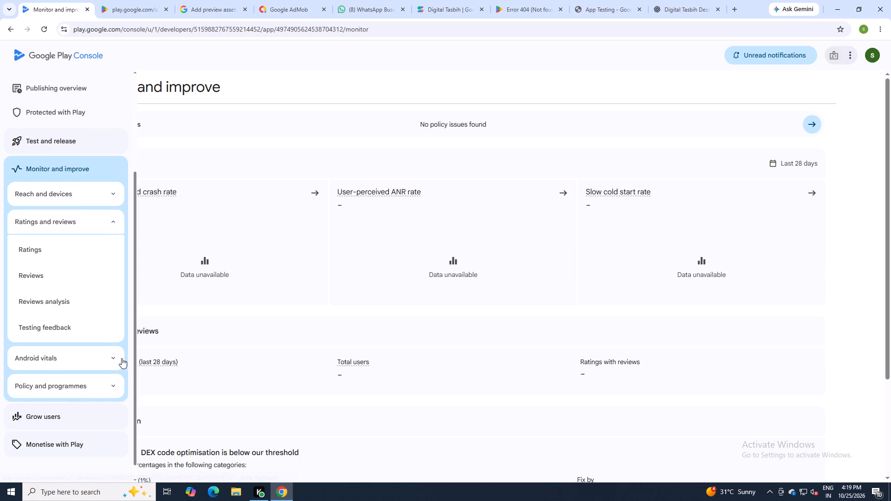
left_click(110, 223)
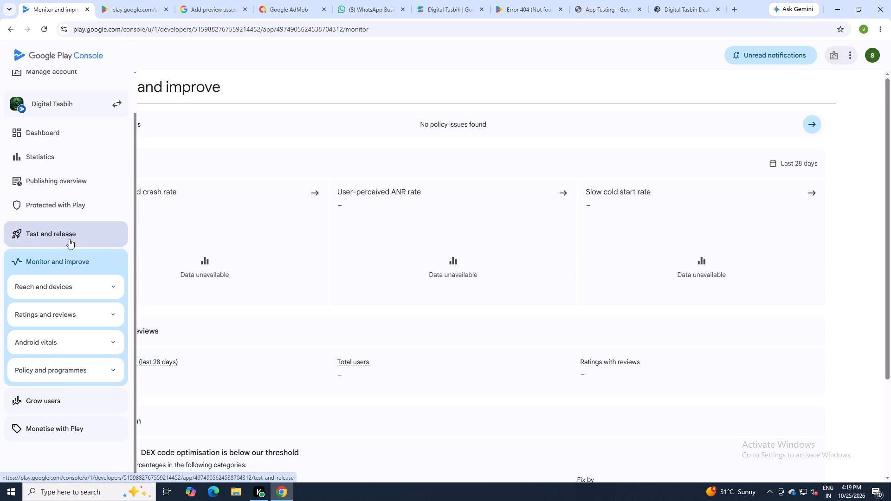
Open the Production track under Test and release and examine its release dashboard, release list and release history.
left_click(61, 233)
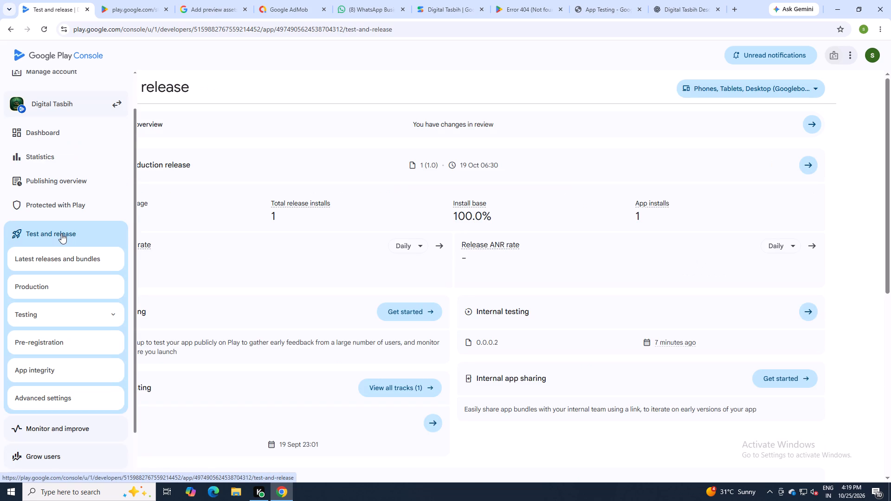
left_click(42, 286)
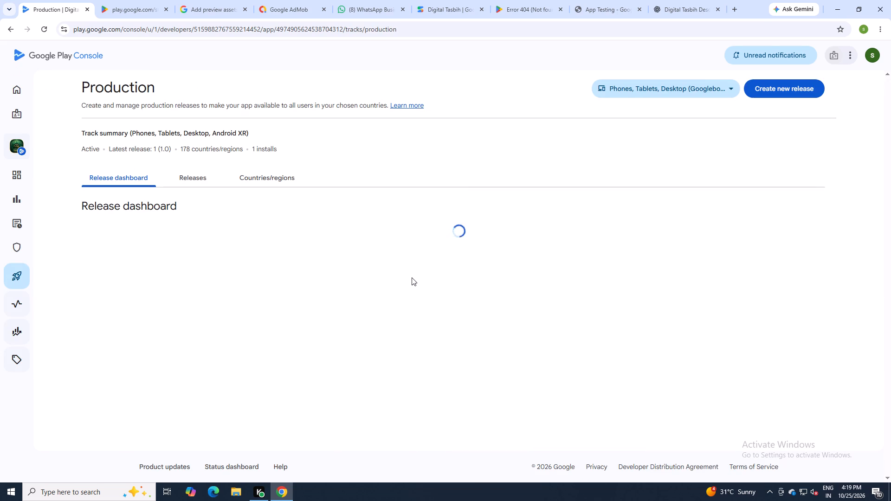
scroll(412, 277, "down", 1)
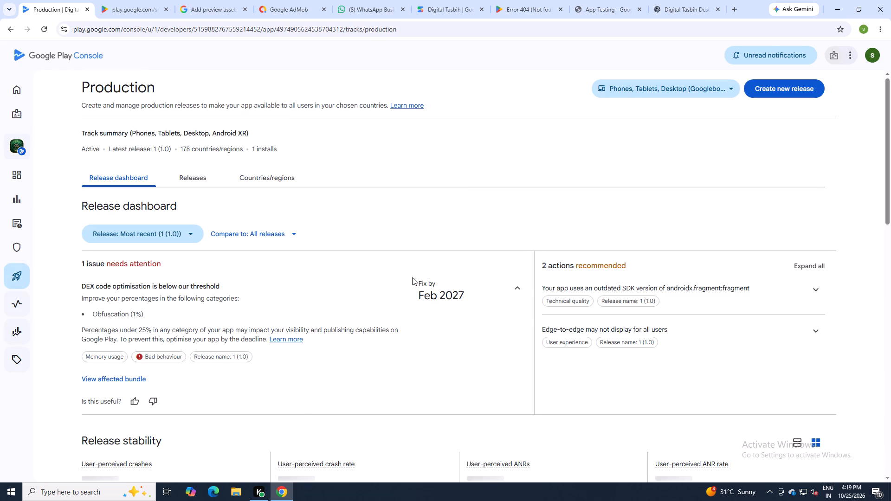
scroll(462, 303, "down", 2)
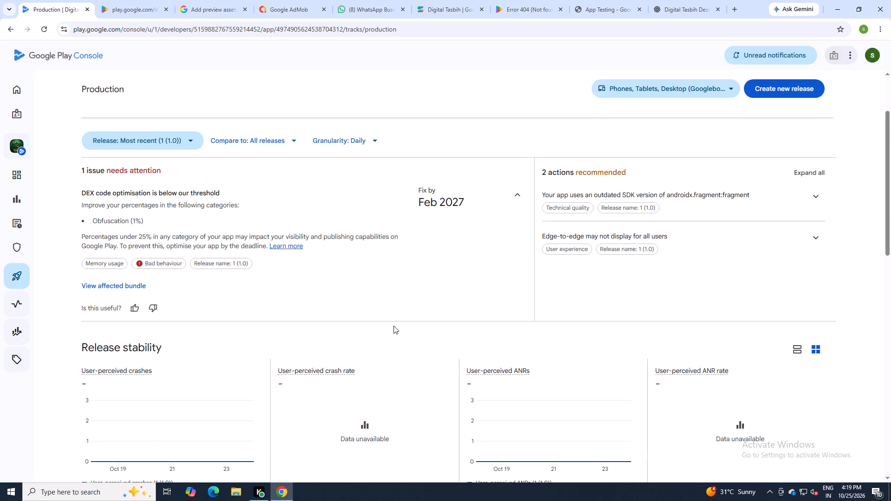
scroll(393, 325, "down", 1)
scroll(351, 304, "up", 3)
left_click(191, 124)
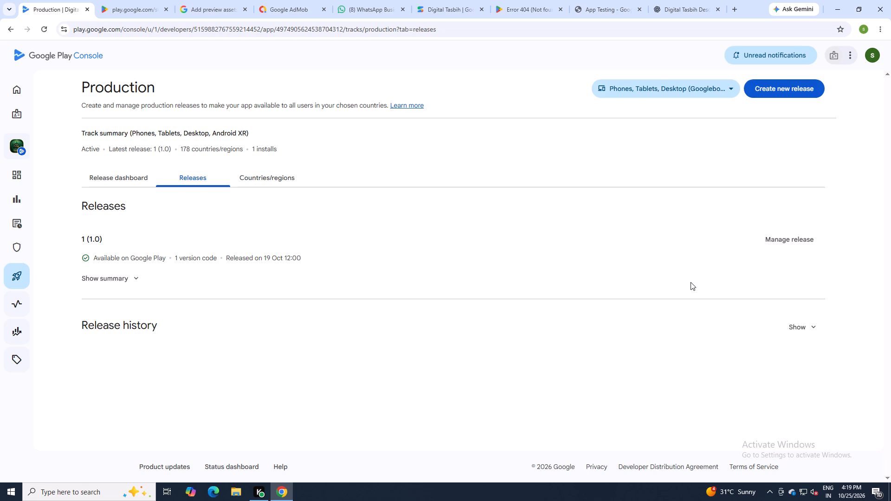
left_click(808, 328)
scroll(714, 293, "down", 4)
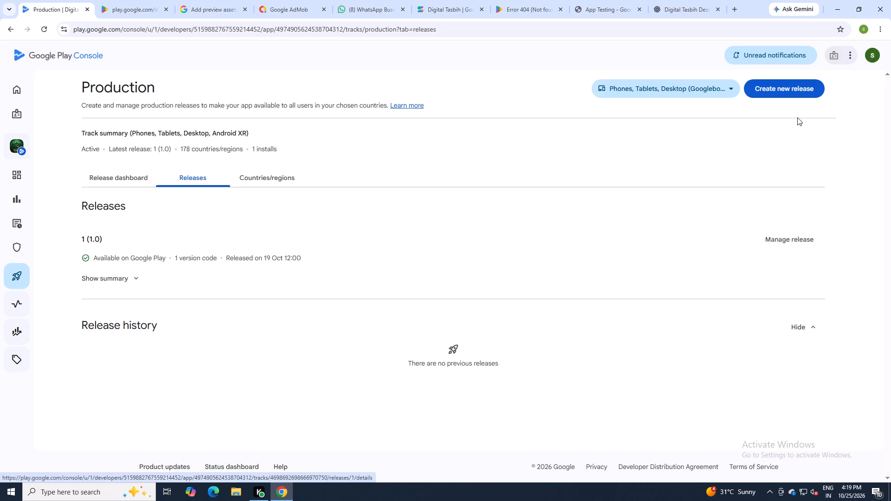
Start creating a new release on Digital Tasbih's Production track.
left_click(789, 95)
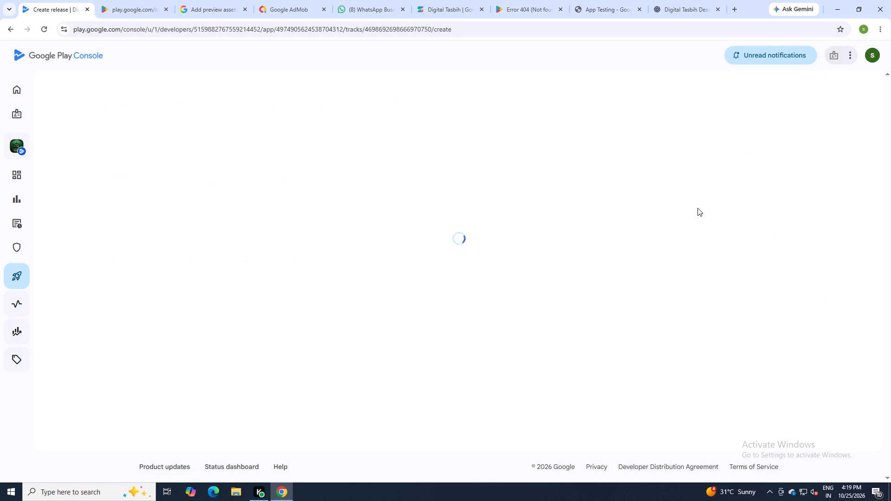
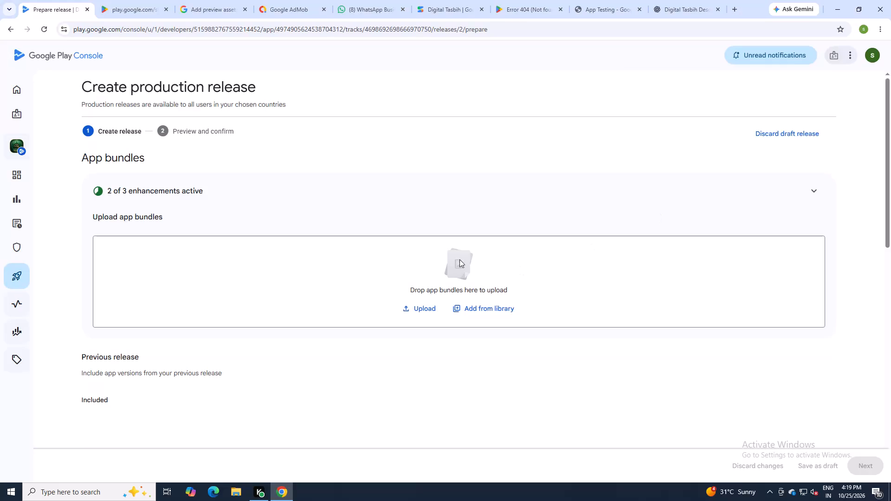
Add the app bundle with version code 2 (2.0) from the library to the production release.
scroll(406, 316, "down", 1)
left_click(496, 265)
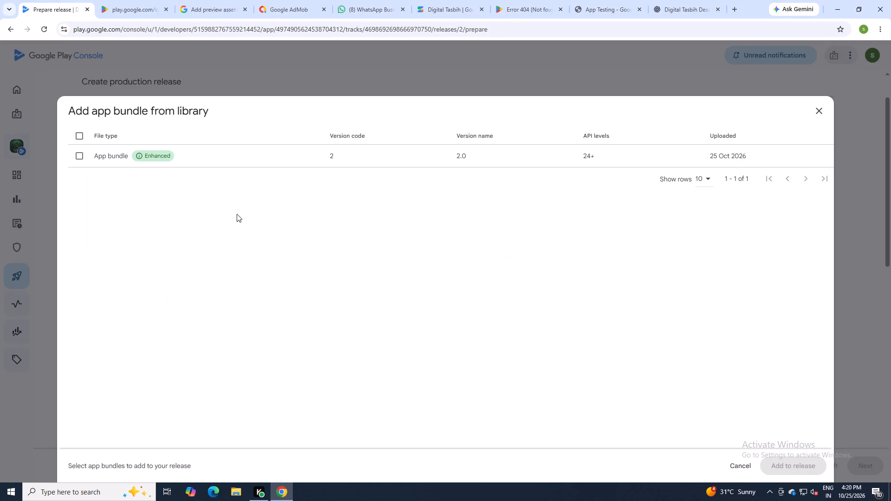
left_click(82, 157)
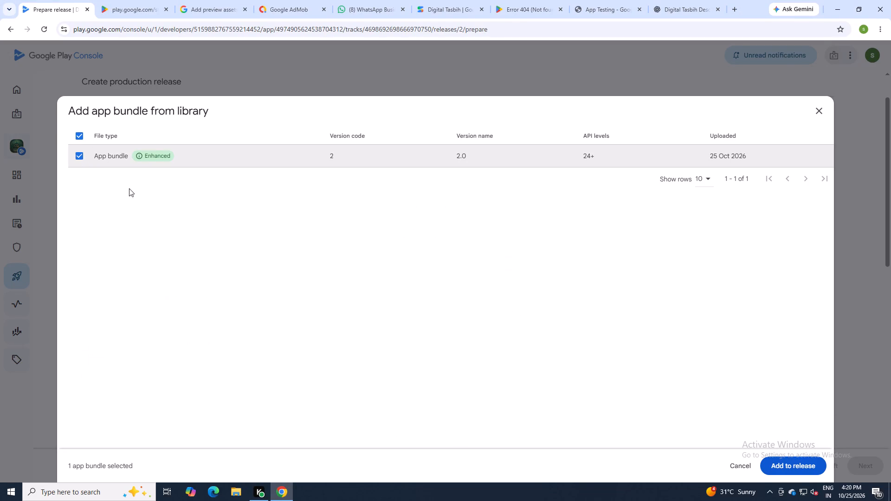
left_click(799, 465)
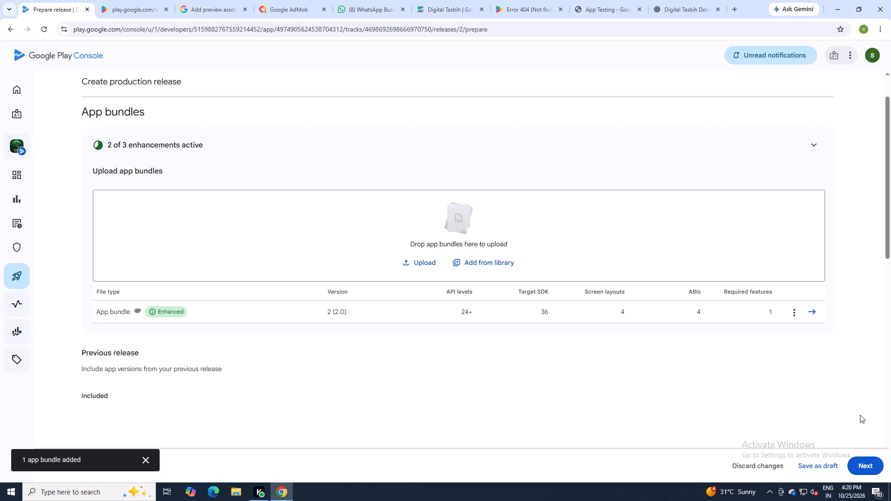
Continue to the release preview, review the supported devices, delivery and bundle details, and save the production release.
left_click(872, 468)
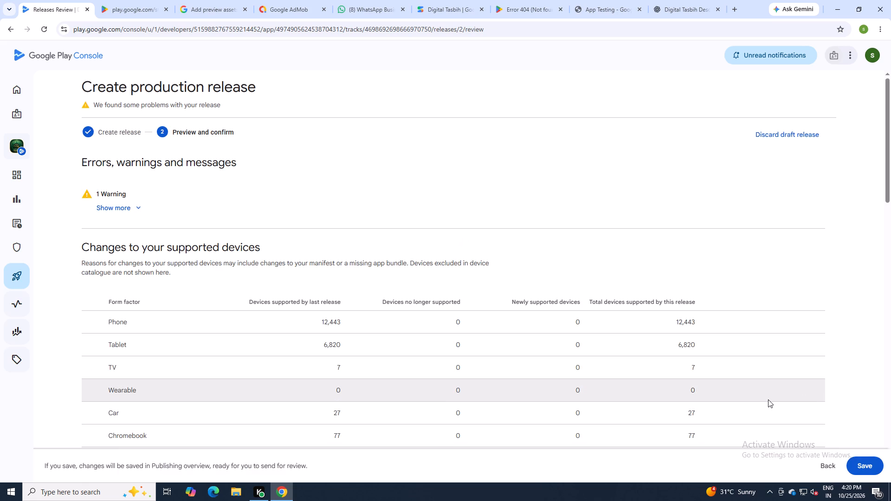
scroll(790, 391, "down", 2)
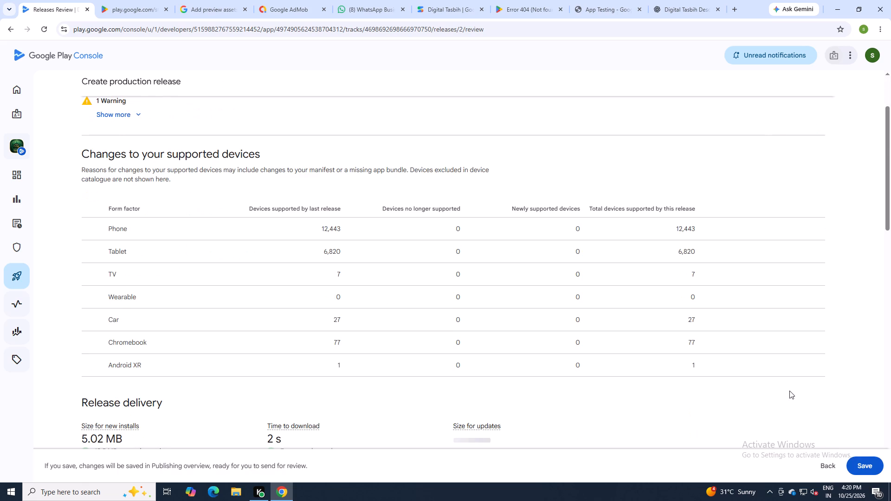
scroll(789, 391, "down", 7)
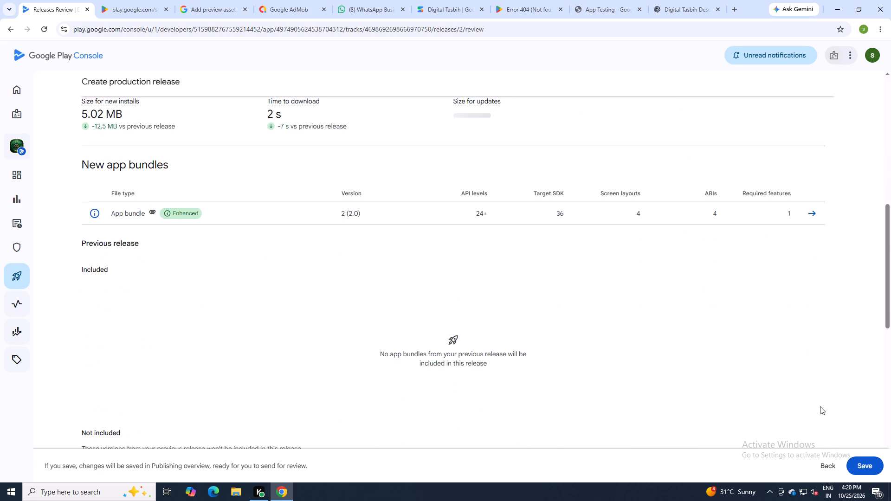
scroll(817, 411, "down", 5)
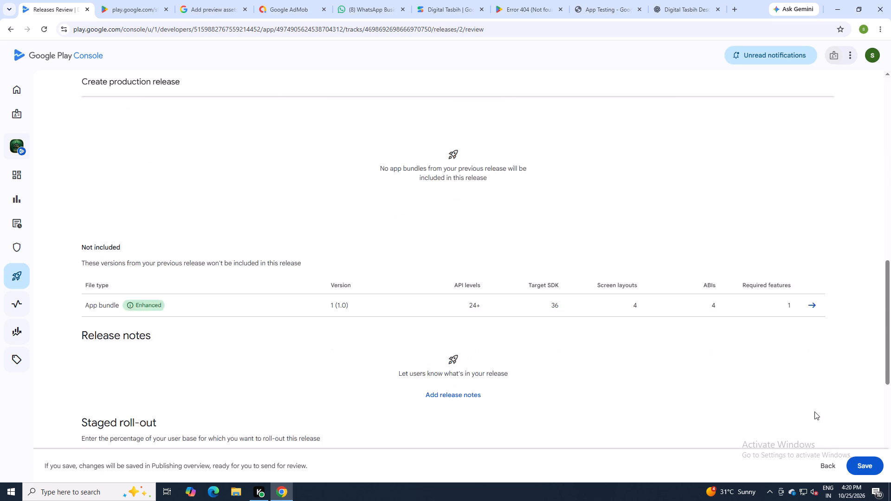
scroll(814, 411, "up", 6)
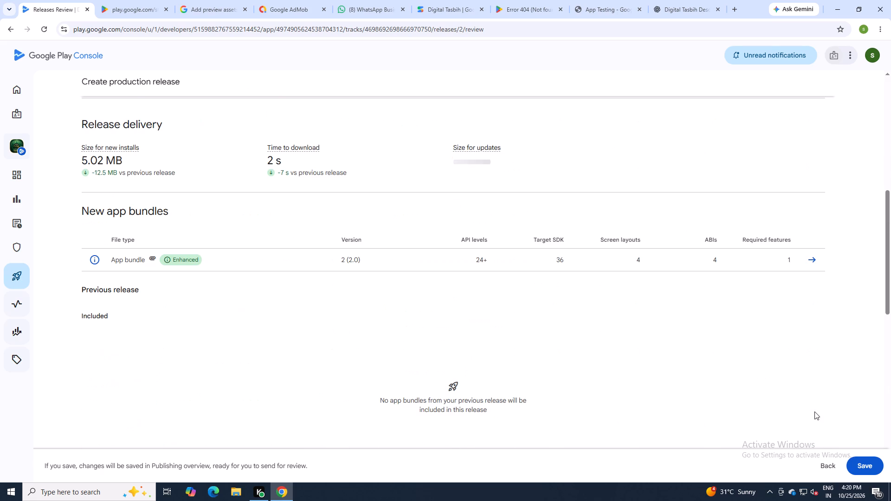
scroll(814, 411, "down", 4)
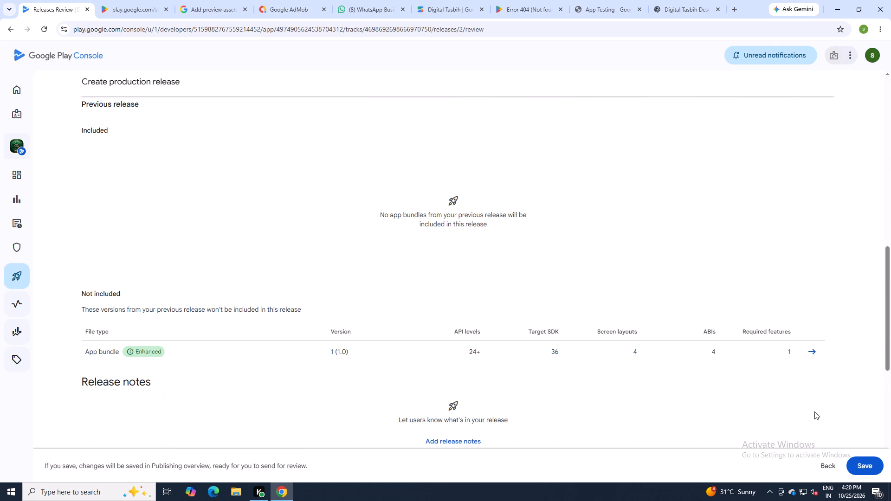
scroll(814, 411, "up", 2)
scroll(814, 411, "down", 1)
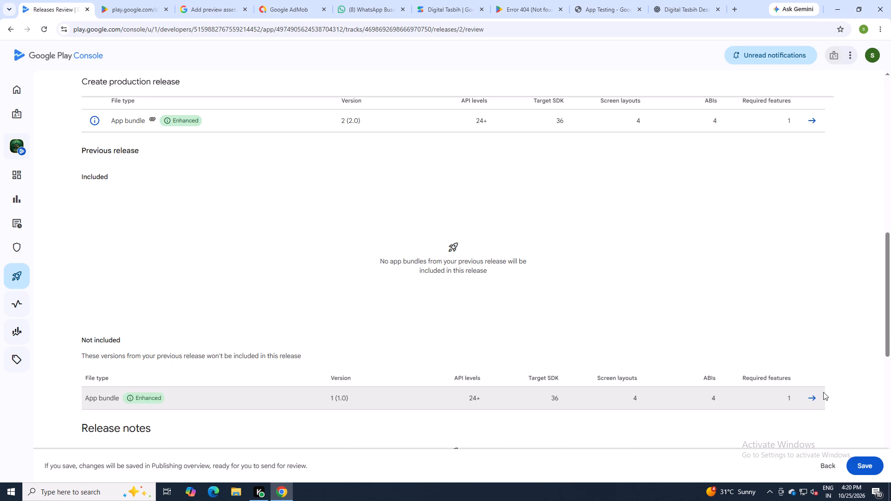
left_click(870, 460)
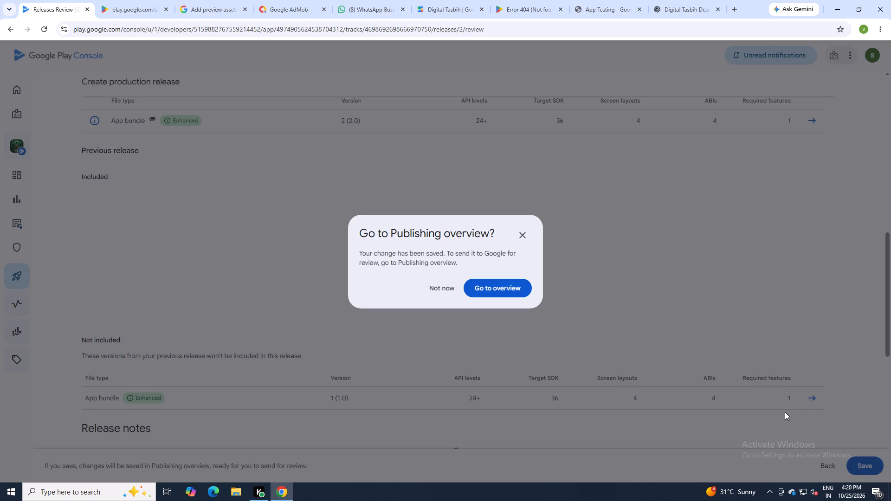
Go to Publishing overview and submit the production 2 (2.0) full rollout for review.
left_click(518, 295)
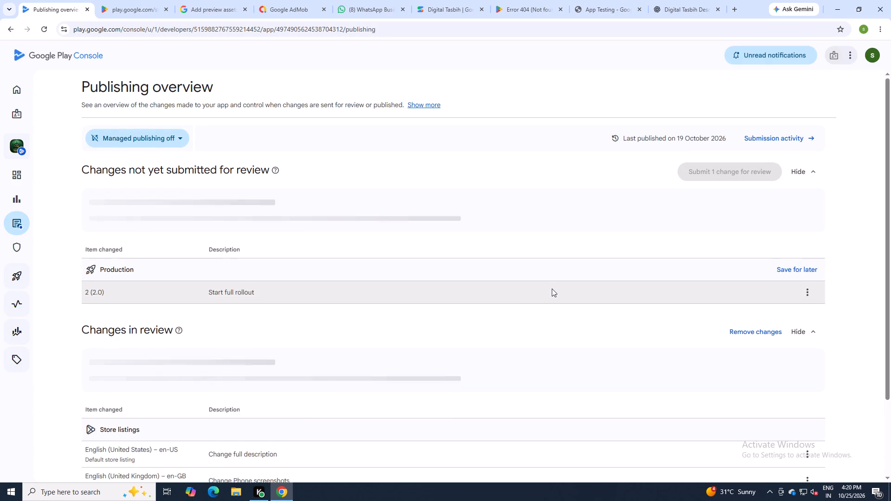
left_click(745, 172)
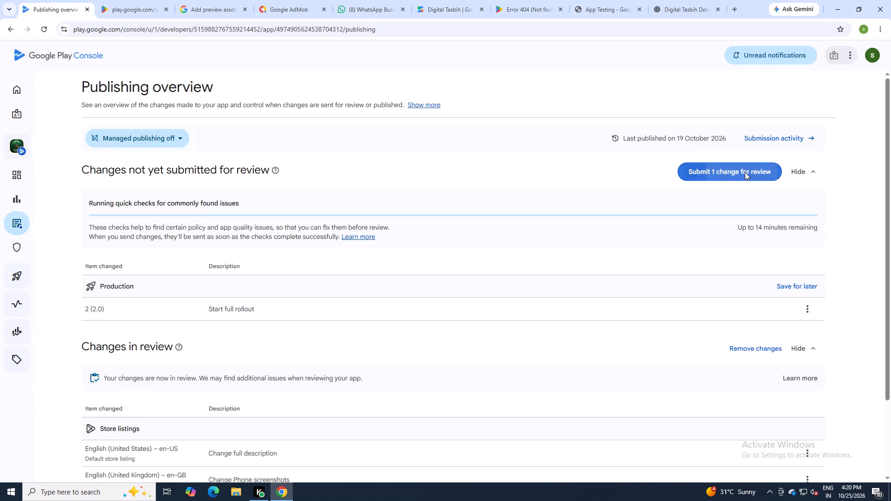
left_click(504, 312)
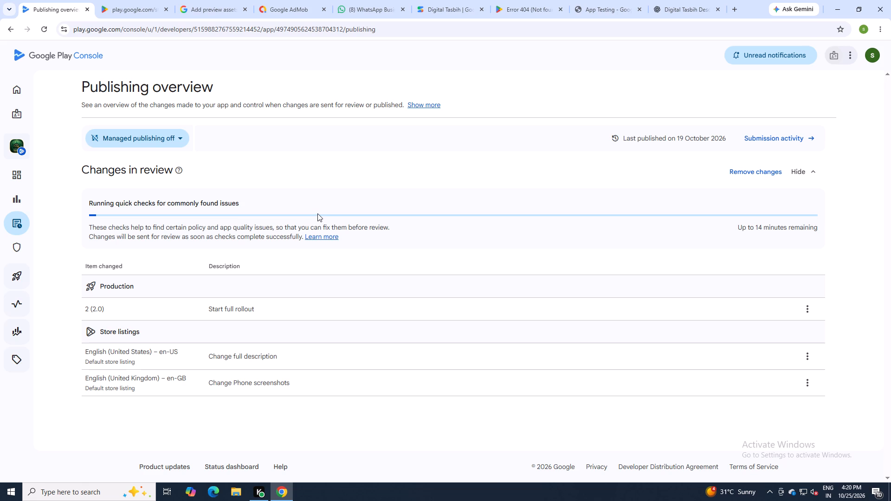
Open Submission activity and examine the details of submissions 8 and 9, reloading Digital Tasbih's Google Play store page in between.
left_click(749, 137)
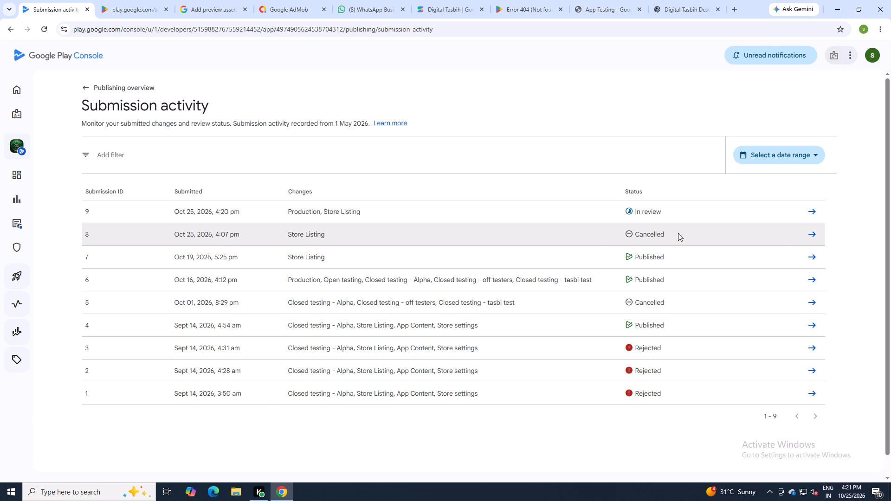
left_click(814, 233)
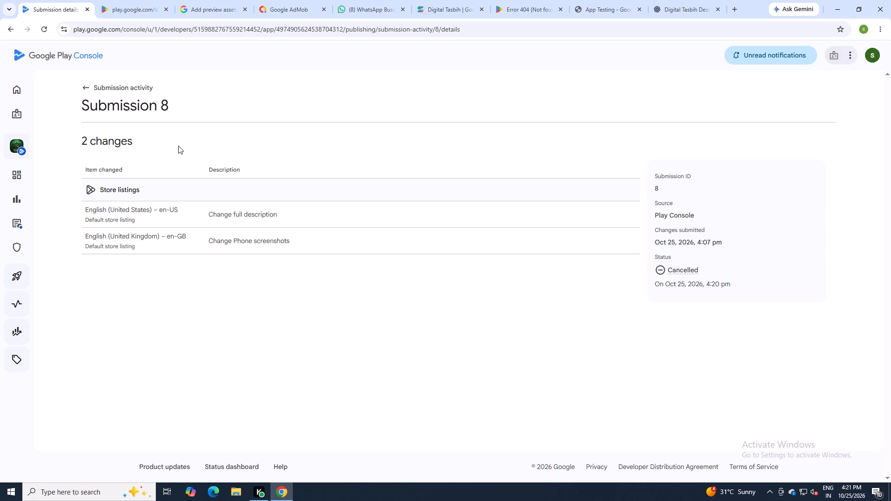
left_click(106, 90)
left_click(127, 19)
left_click(133, 8)
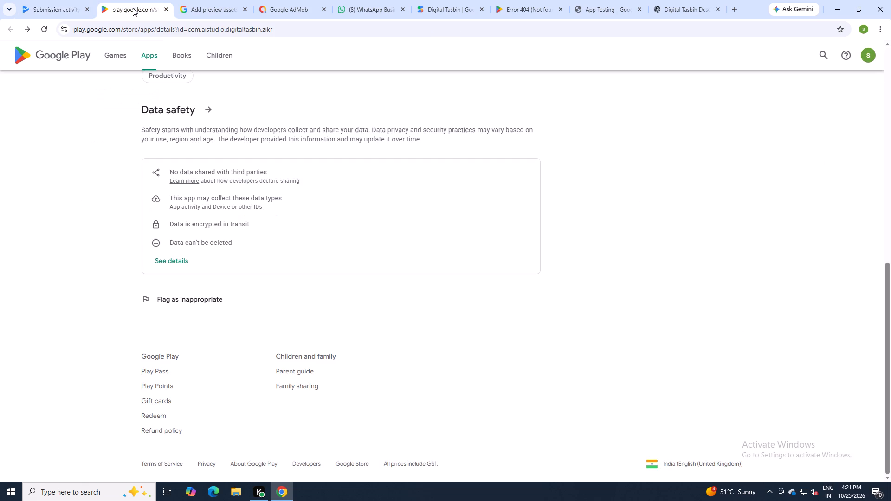
scroll(235, 168, "up", 10)
right_click(92, 198)
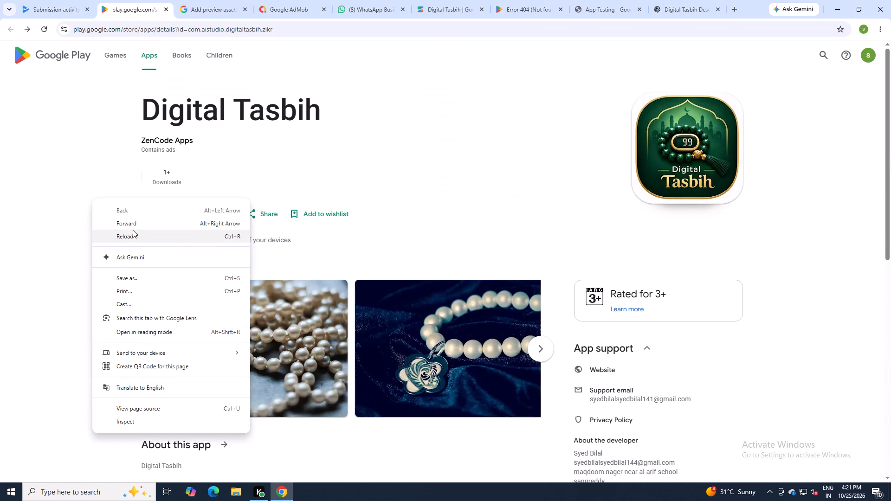
left_click(131, 231)
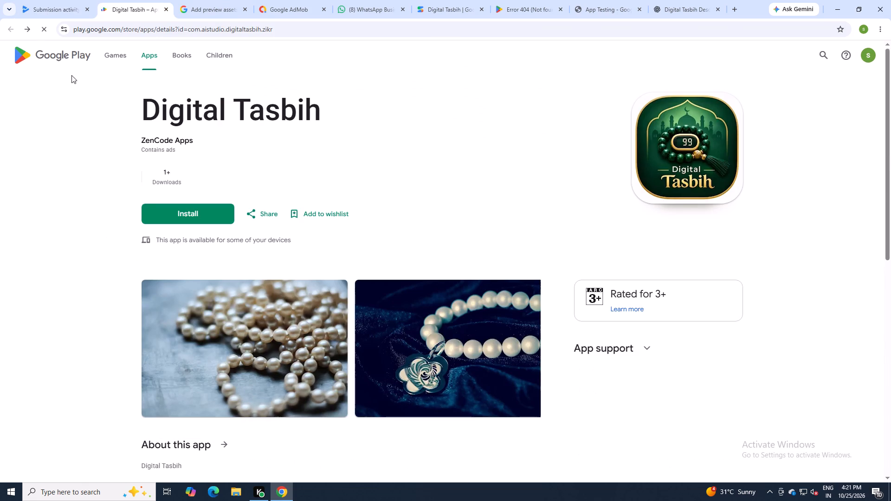
left_click(65, 5)
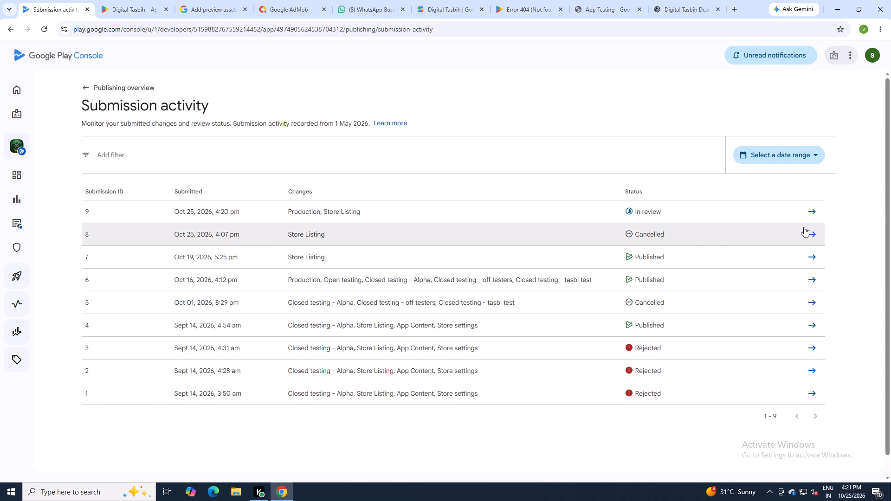
left_click(817, 211)
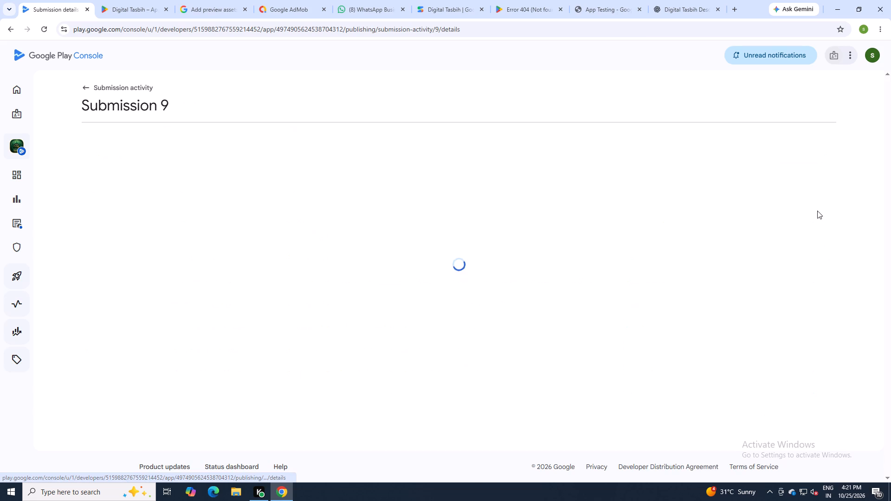
left_click(93, 91)
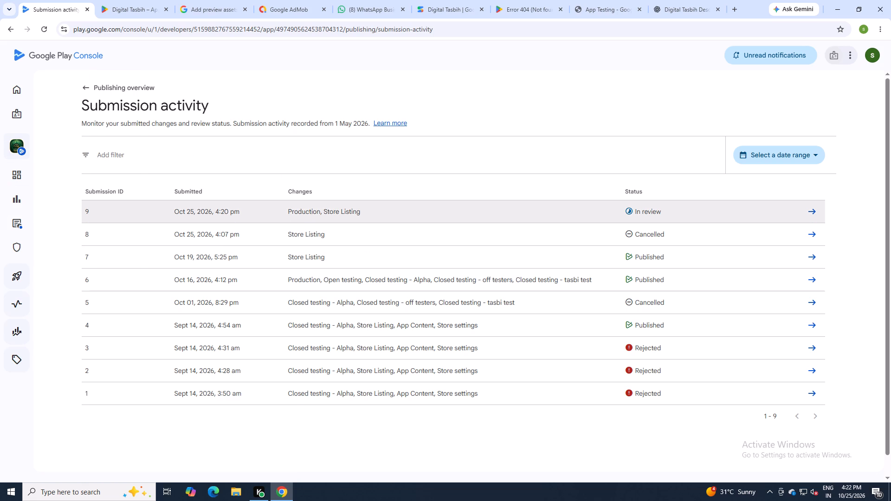
left_click(816, 207)
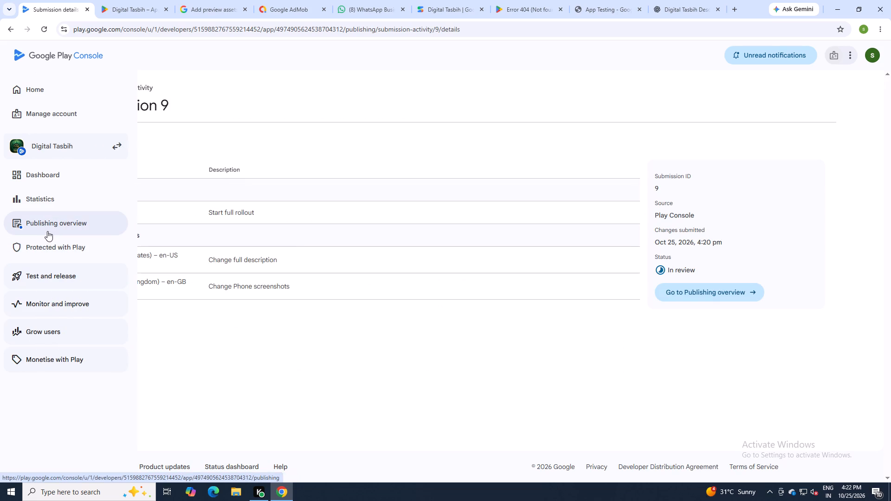
Open Test and release, go on to the Grow users overview, and examine the app's performance on Play.
left_click(62, 277)
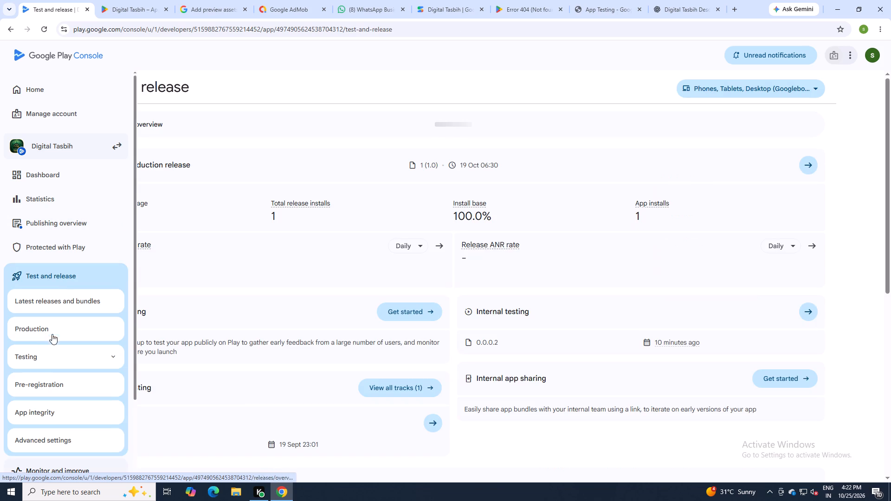
left_click(63, 280)
scroll(74, 251, "down", 9)
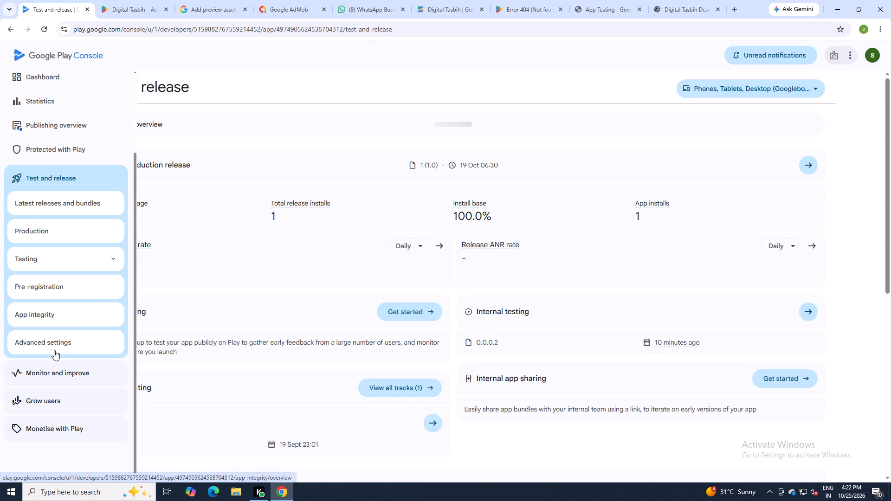
left_click(47, 394)
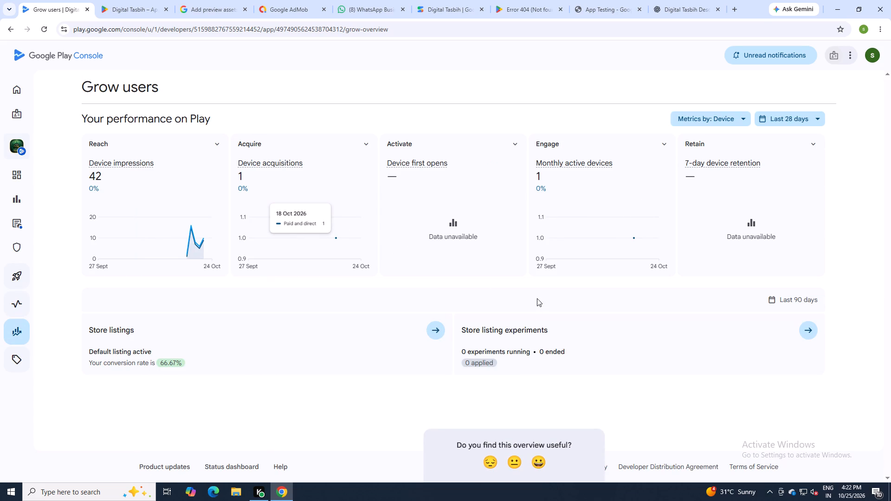
scroll(576, 355, "down", 3)
scroll(588, 357, "up", 4)
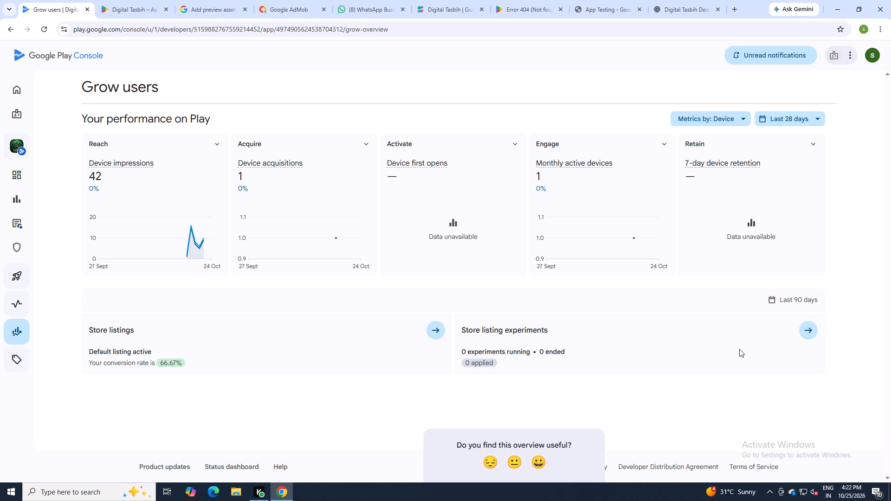
Open Store listings from the store listing experiments section and examine listing performance and the default listing's status.
left_click(812, 332)
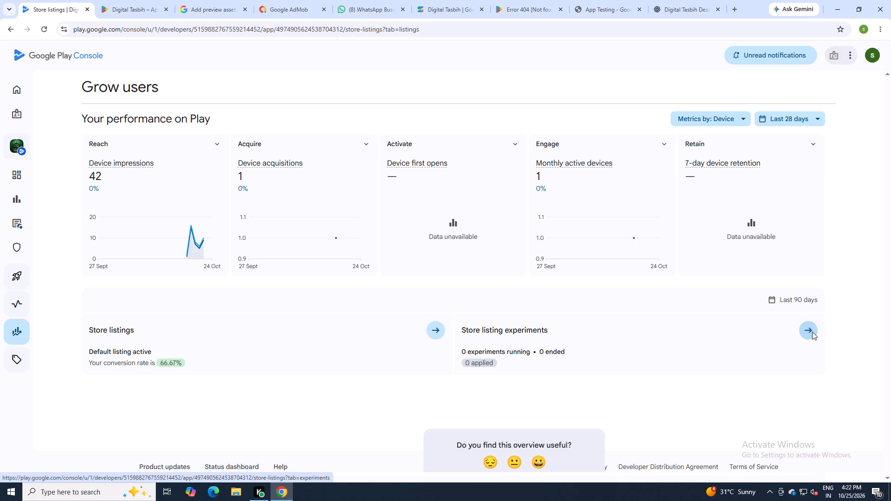
scroll(394, 402, "down", 1)
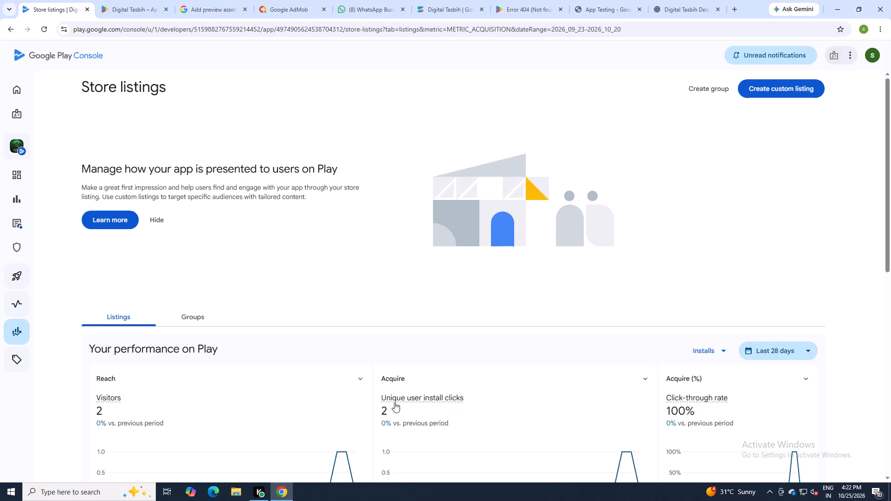
scroll(390, 366, "down", 1)
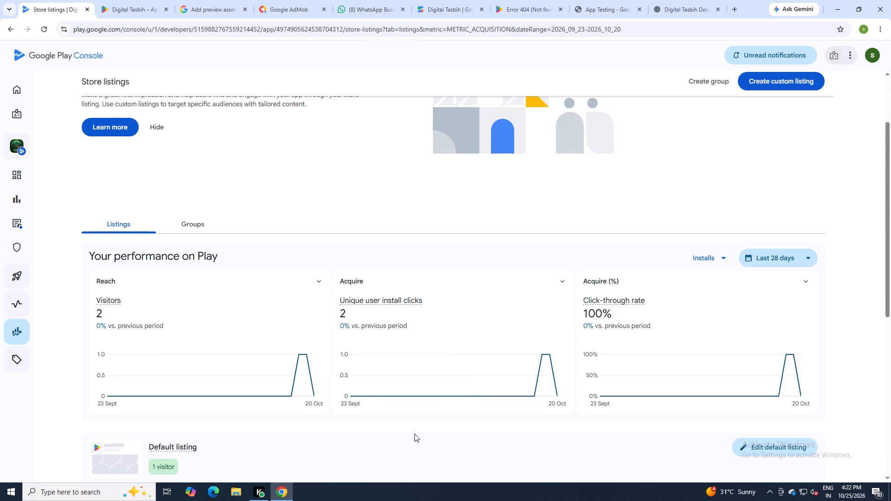
scroll(416, 436, "down", 5)
scroll(420, 434, "up", 2)
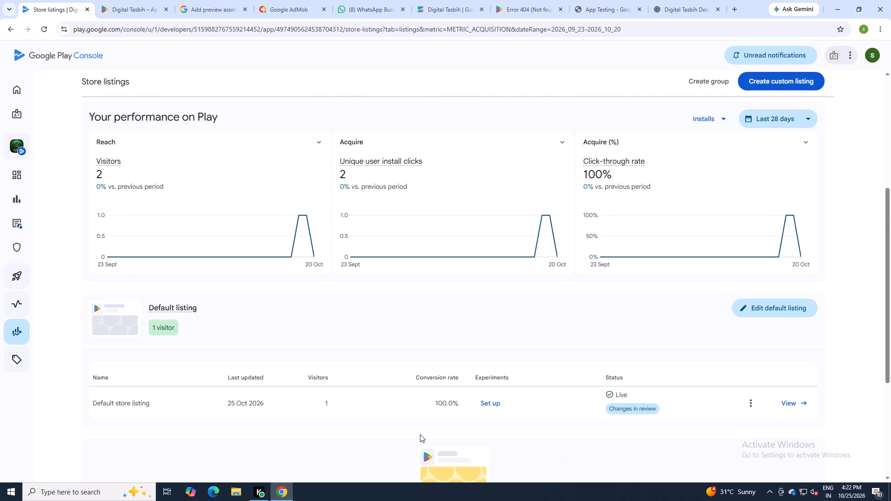
scroll(420, 434, "up", 2)
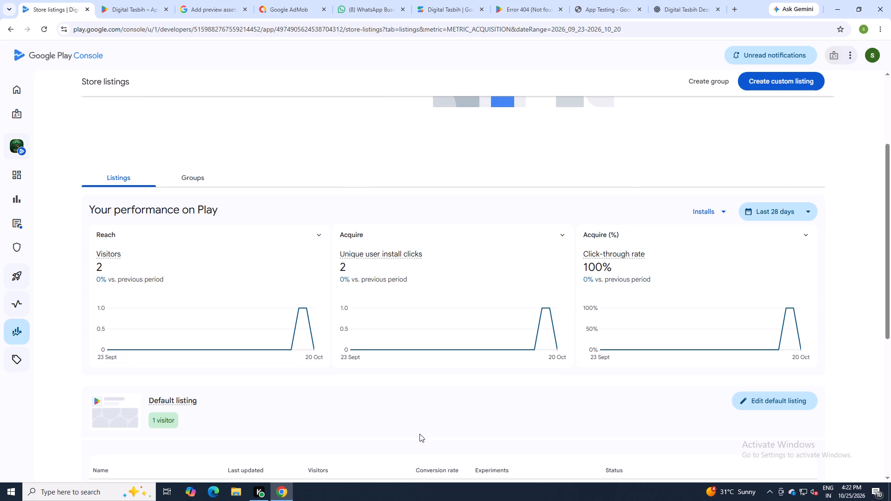
scroll(420, 433, "up", 1)
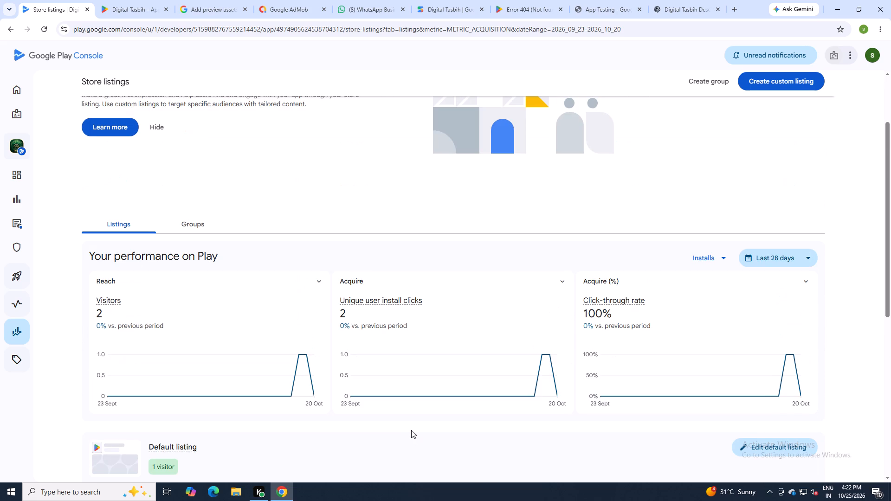
scroll(779, 435, "down", 1)
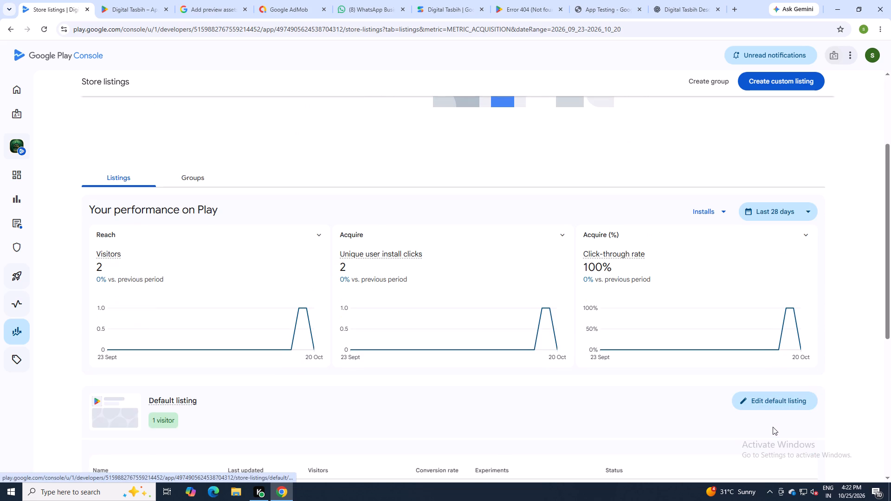
Open the default store listing for editing and examine its English (United States) text assets and phone screenshots.
scroll(773, 427, "down", 1)
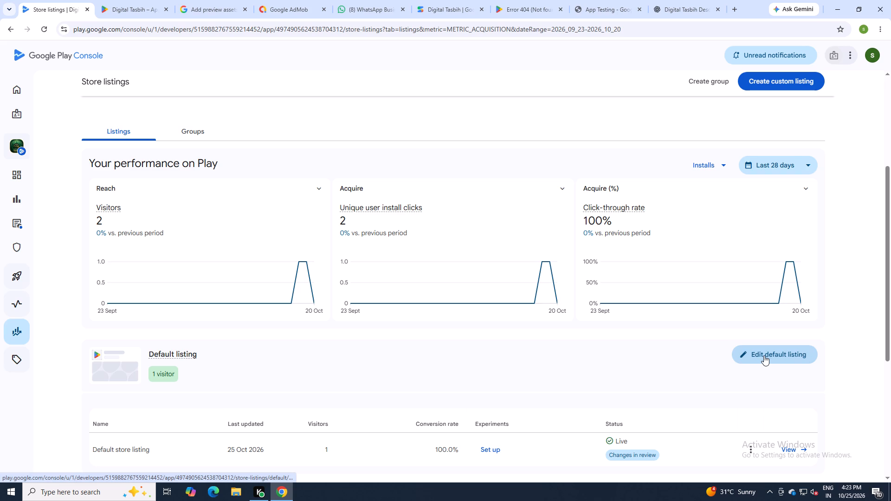
left_click(764, 355)
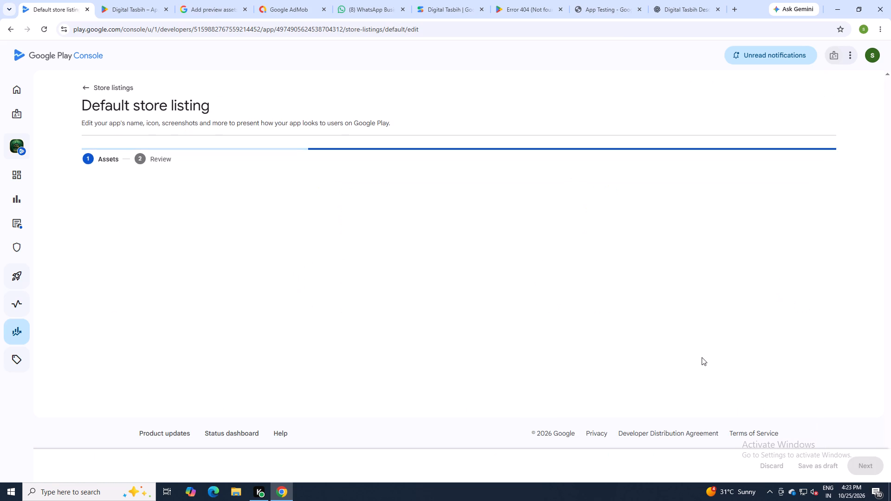
scroll(662, 351, "down", 2)
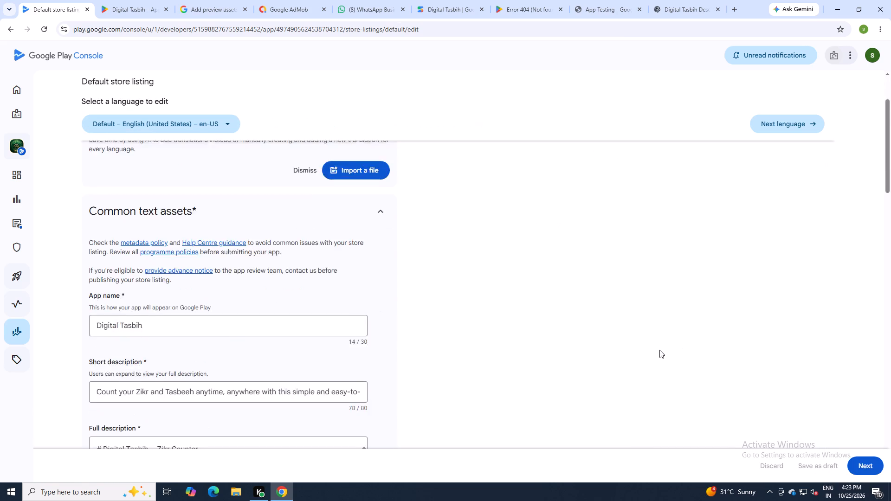
scroll(659, 350, "down", 18)
scroll(659, 349, "down", 4)
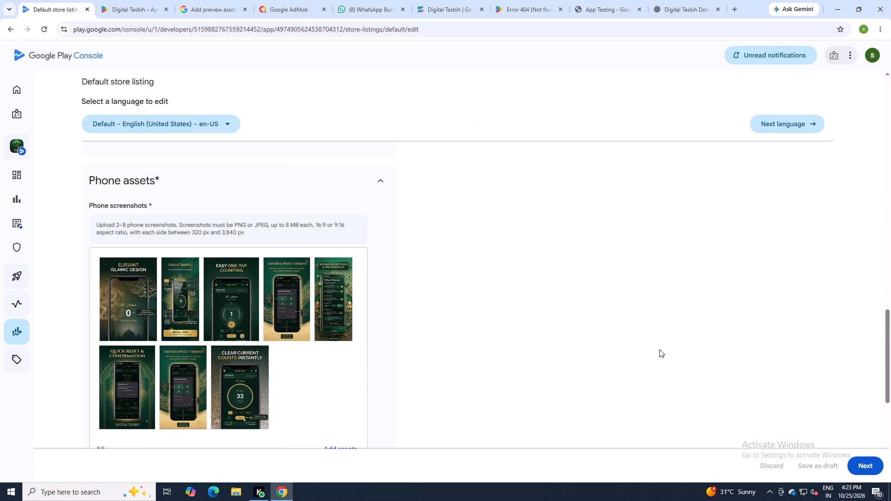
scroll(659, 349, "down", 6)
scroll(659, 349, "up", 6)
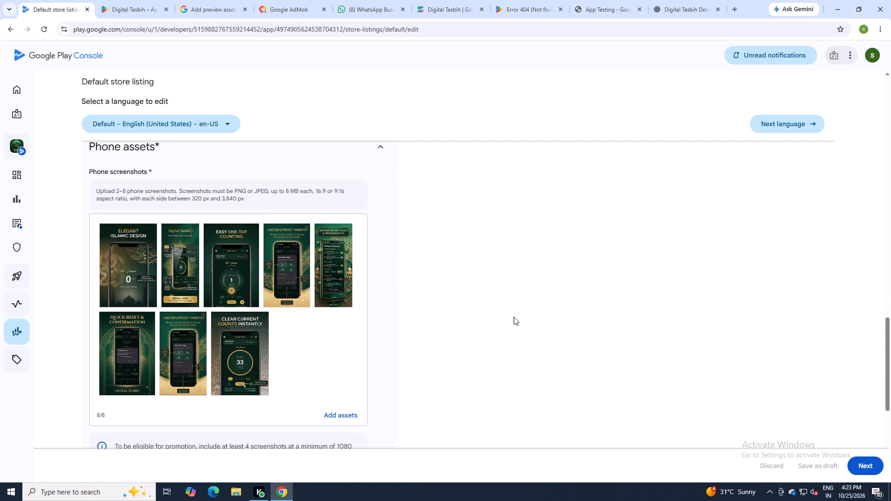
Return to the developer home page, reopen Digital Tasbih, and check its Publishing overview and Submission activity for the review status.
left_click(21, 88)
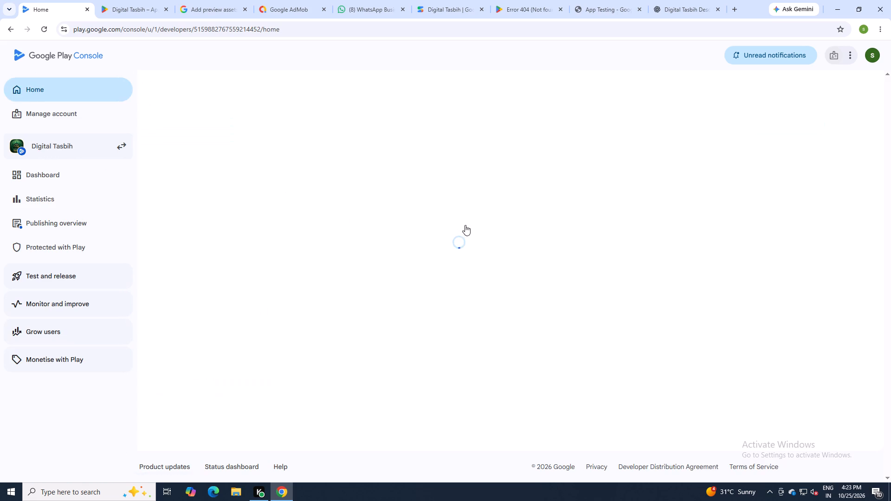
scroll(819, 252, "down", 1)
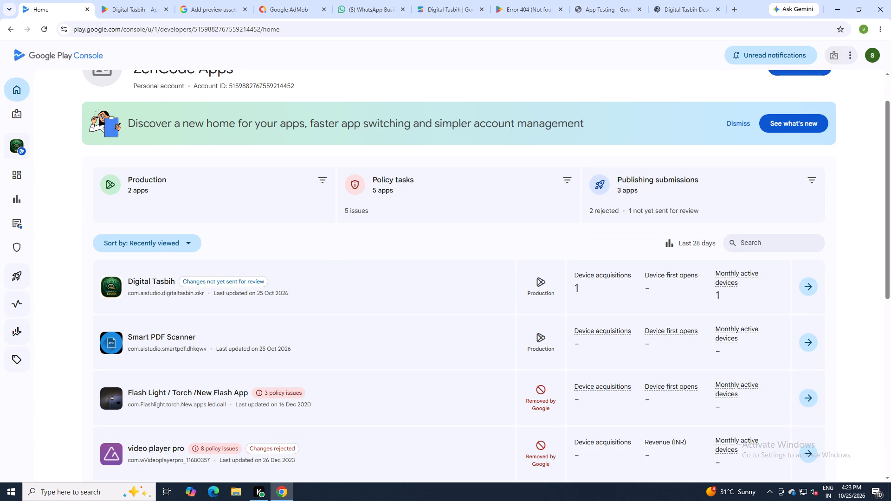
left_click(808, 290)
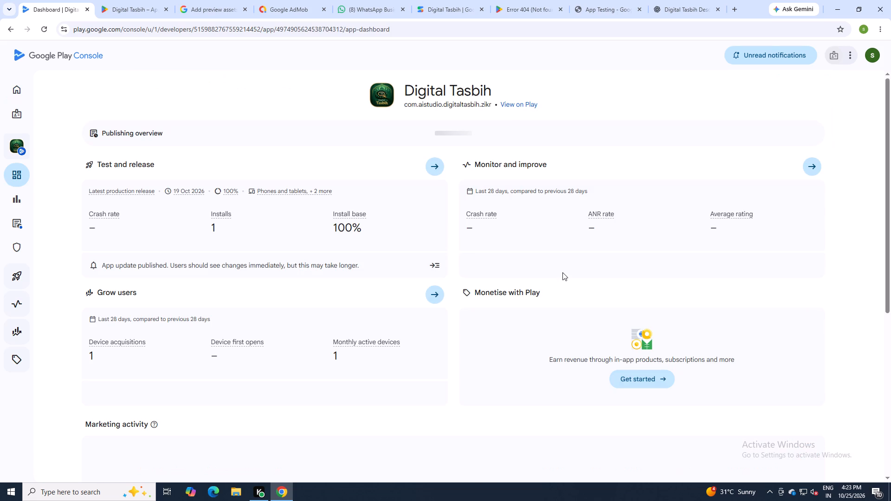
left_click(66, 225)
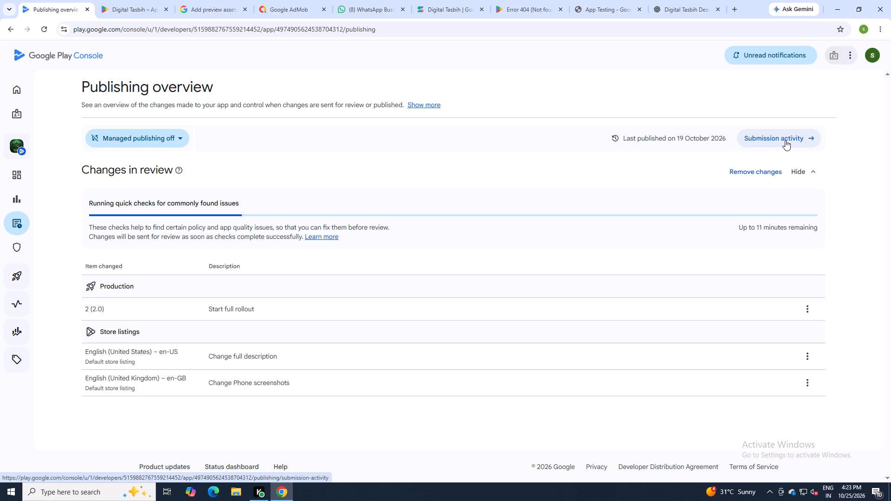
left_click(785, 140)
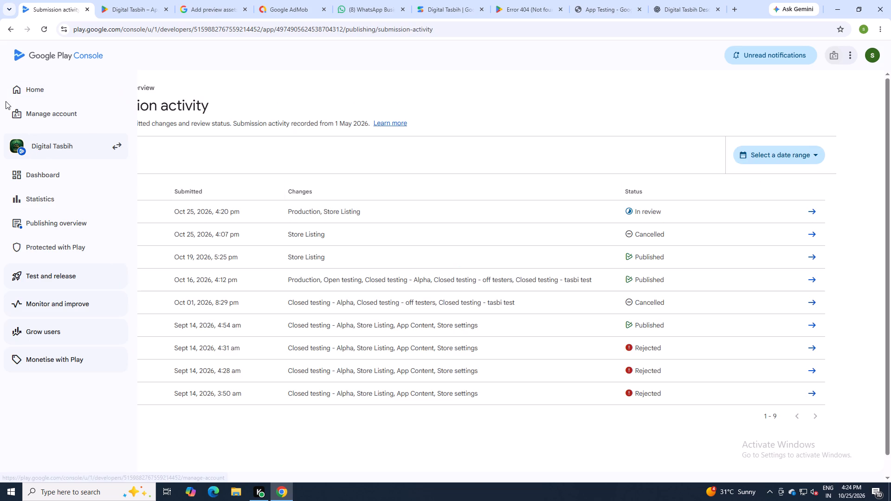
Go back to the developer home page and reload it to refresh the app list's publishing statuses.
left_click(42, 90)
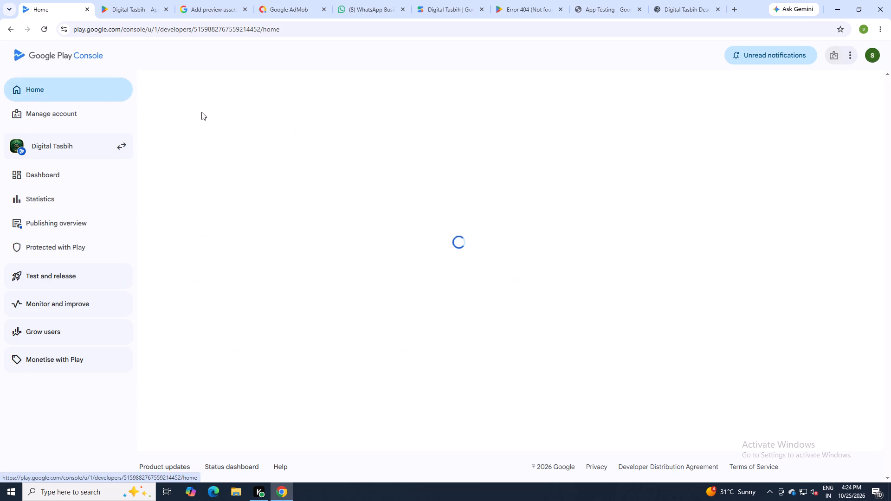
right_click(329, 85)
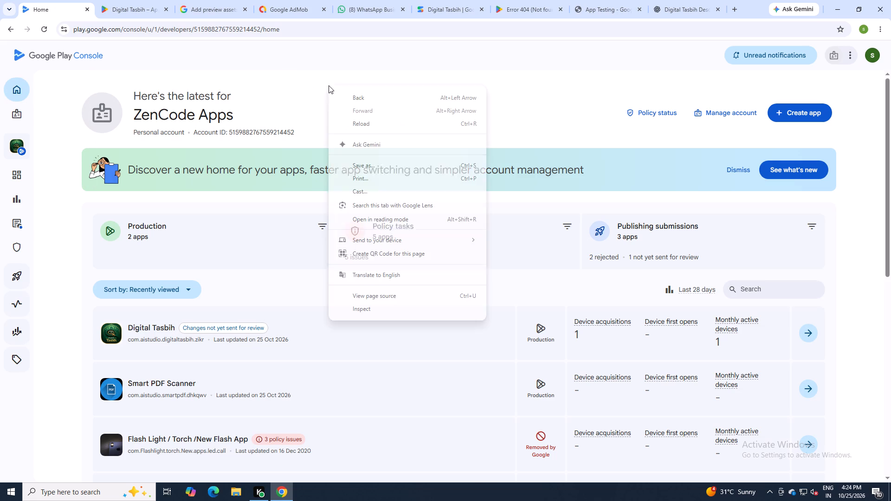
left_click(371, 123)
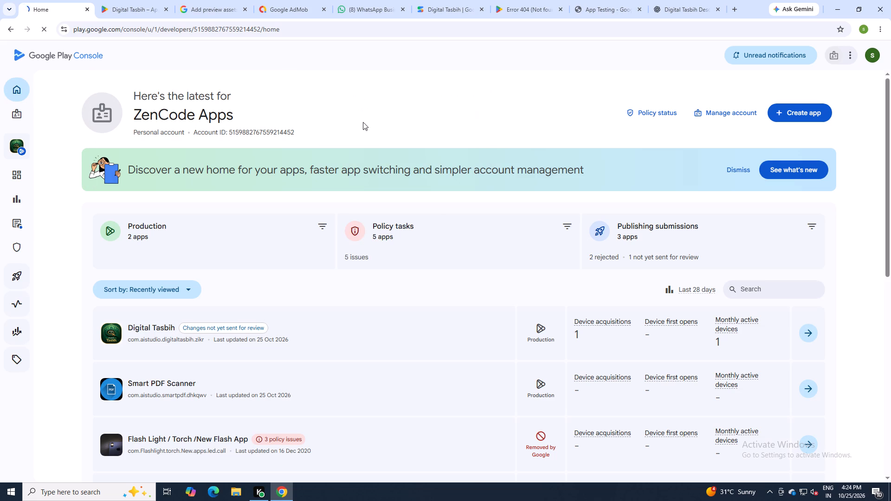
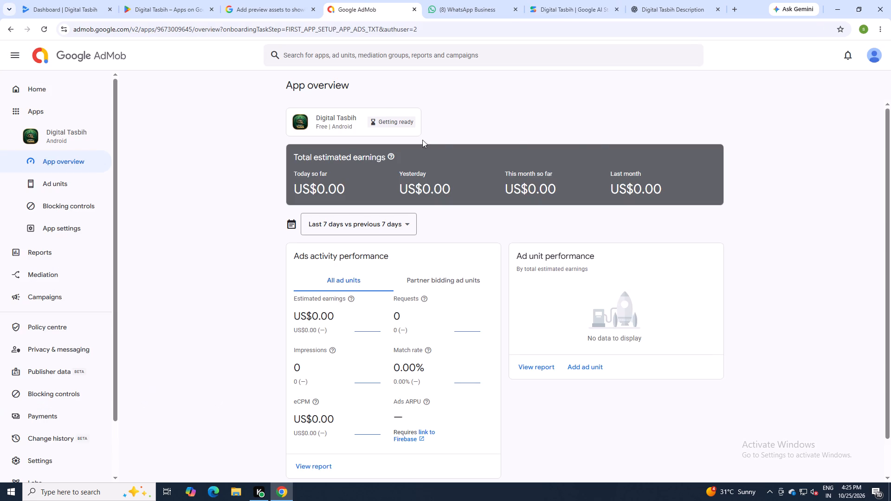
scroll(676, 179, "down", 4)
scroll(631, 199, "down", 4)
scroll(525, 205, "up", 4)
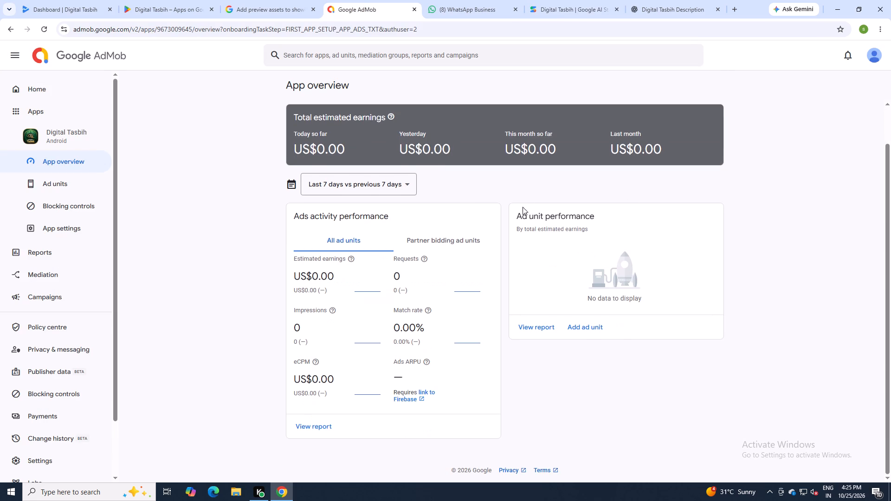
left_click(56, 90)
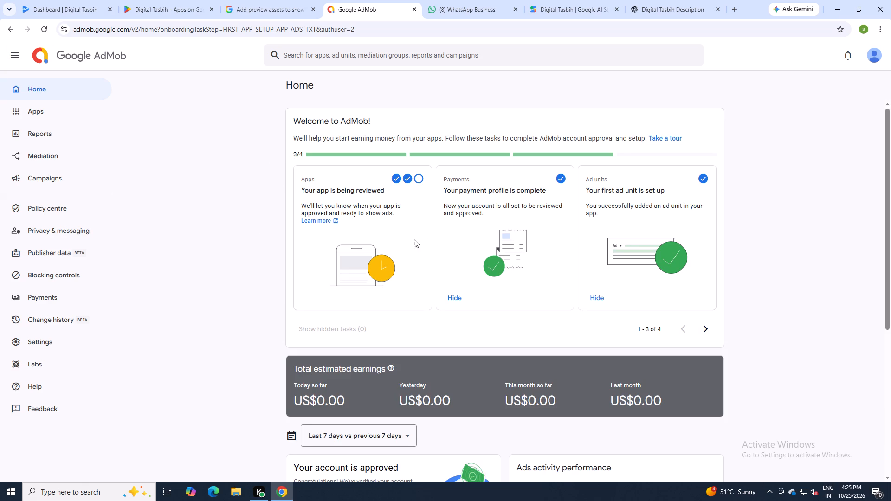
scroll(407, 281, "down", 6)
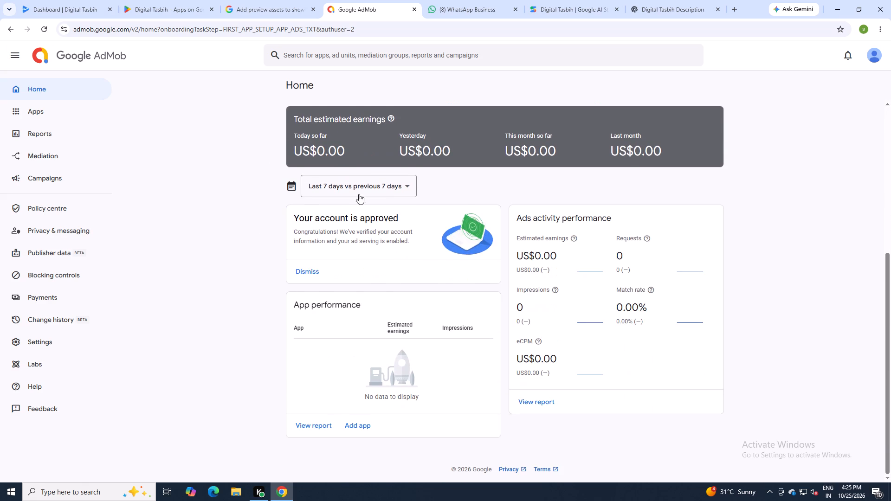
Open Smart PDF Scanner's app overview in AdMob and examine its review status and ads activity performance.
left_click(25, 112)
left_click(154, 137)
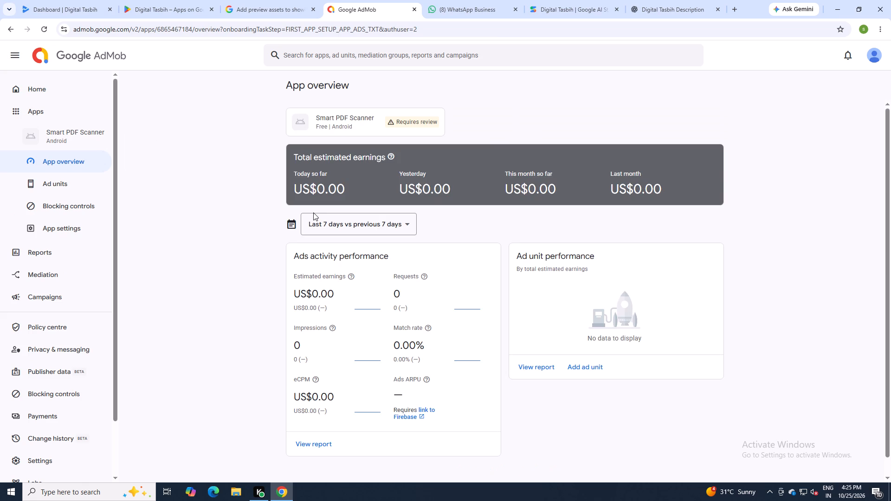
scroll(313, 212, "down", 2)
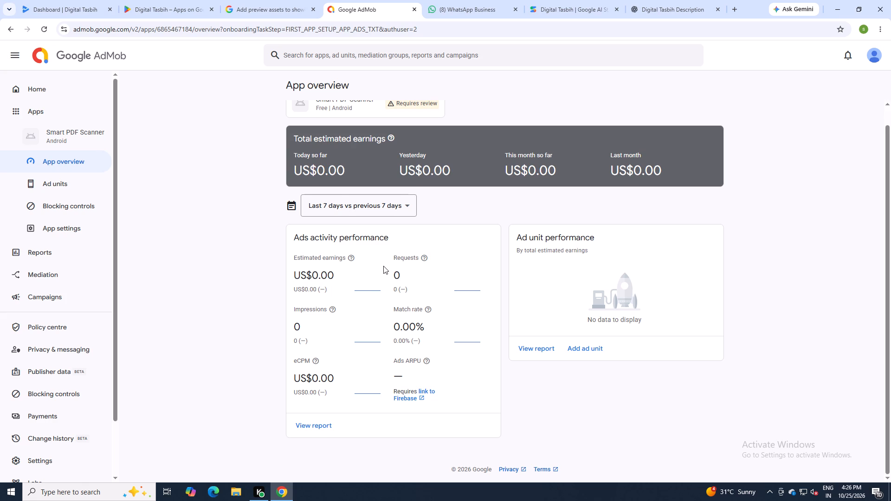
scroll(383, 266, "up", 1)
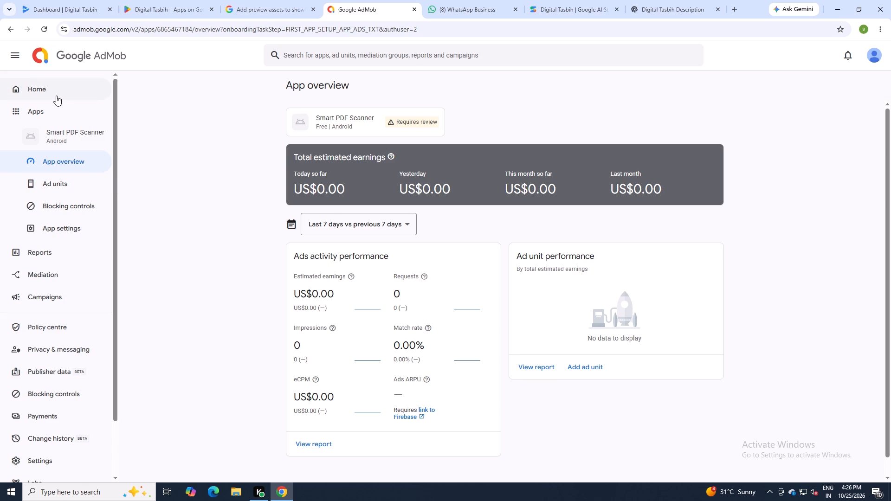
scroll(387, 362, "down", 4)
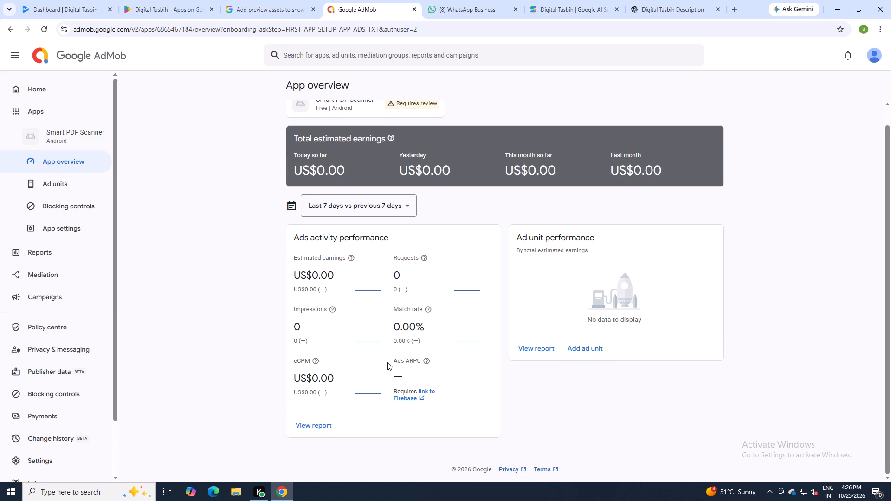
scroll(387, 362, "up", 2)
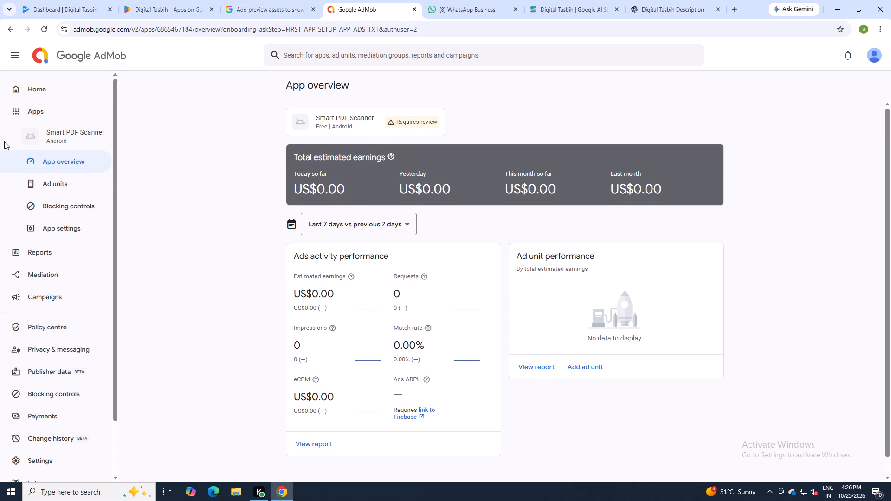
Switch back to Digital Tasbih's app overview in AdMob and check its readiness status and ads activity.
left_click(26, 106)
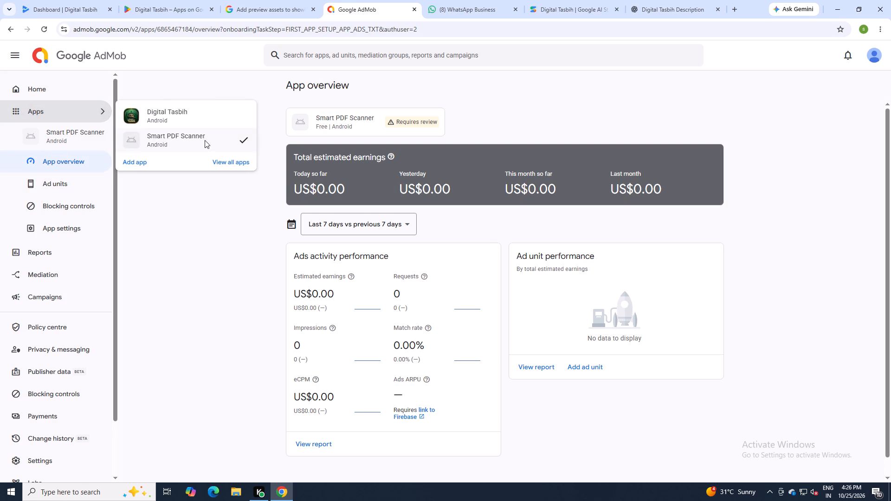
left_click(187, 111)
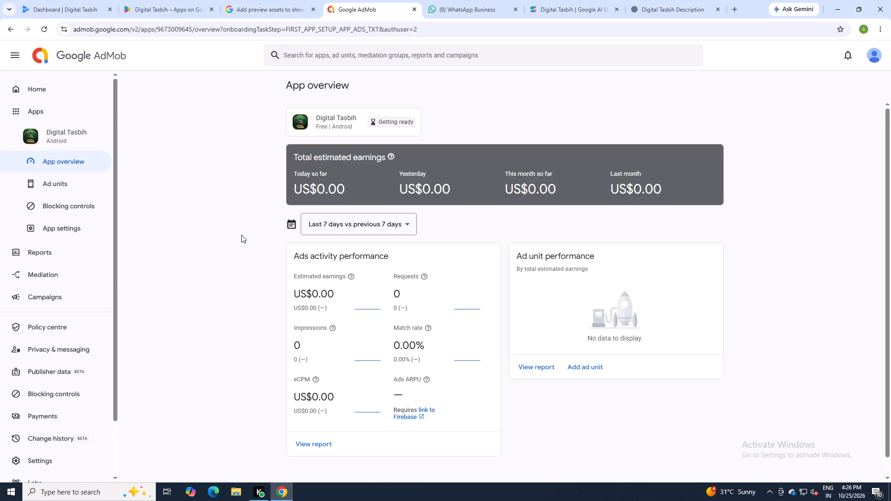
scroll(241, 235, "down", 5)
scroll(241, 235, "up", 2)
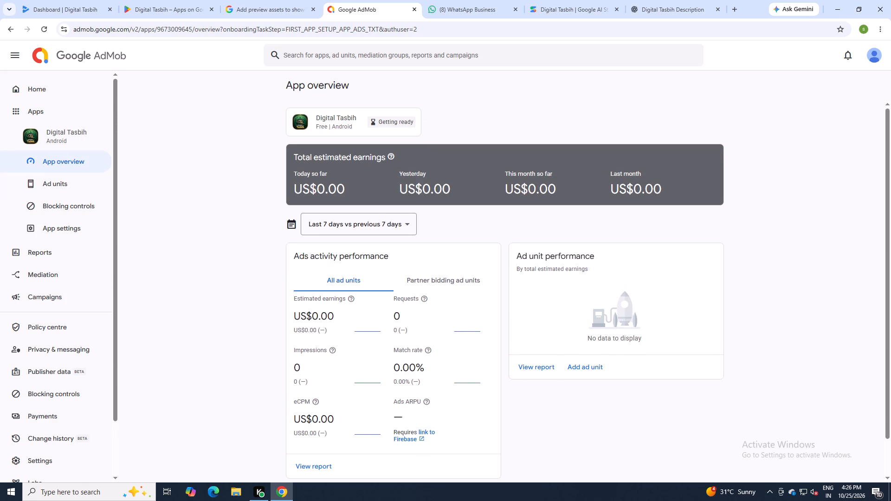
Reopen Smart PDF Scanner in AdMob and check its app overview and the verification and approval status in its app settings.
left_click(27, 118)
left_click(142, 141)
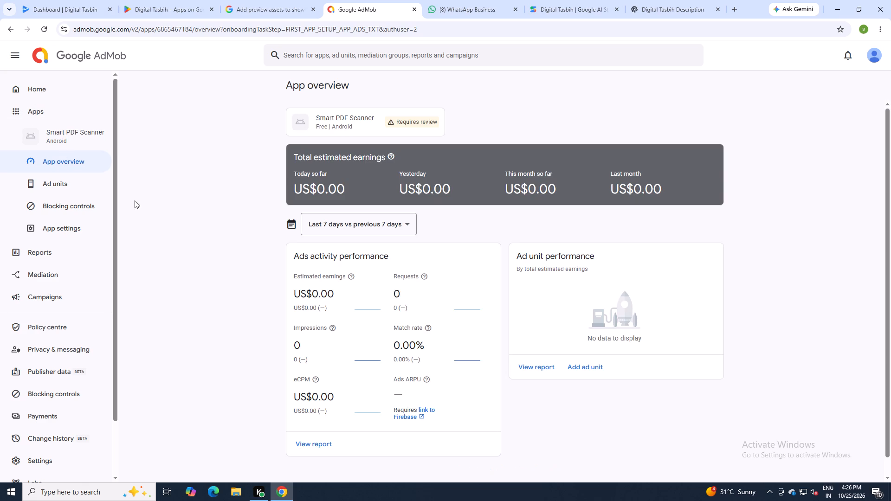
scroll(135, 200, "down", 2)
scroll(135, 200, "up", 1)
left_click(74, 231)
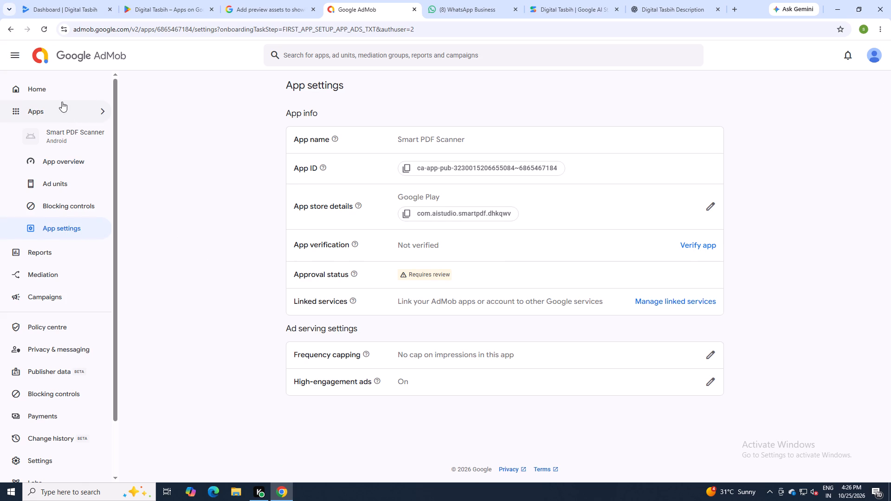
left_click(52, 88)
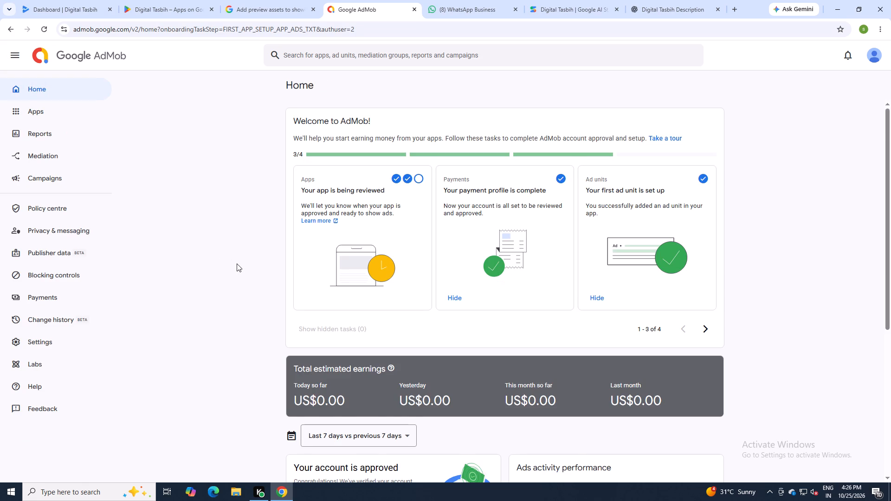
scroll(237, 263, "down", 11)
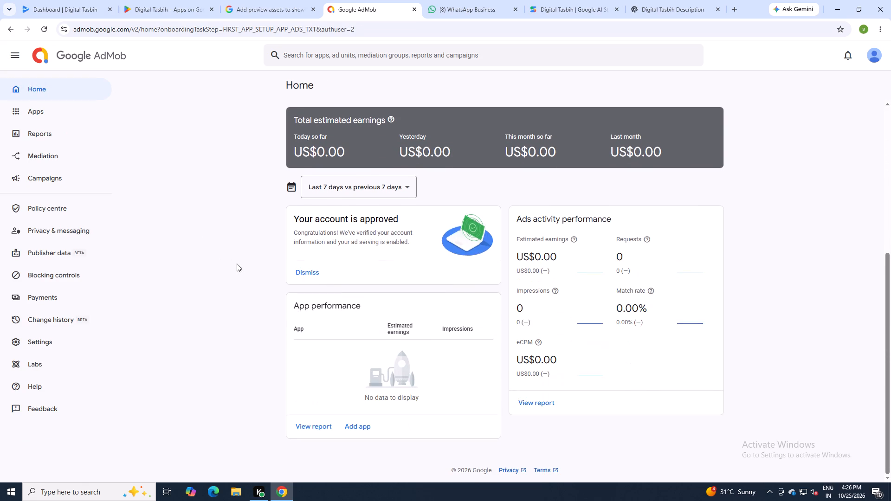
scroll(237, 263, "up", 6)
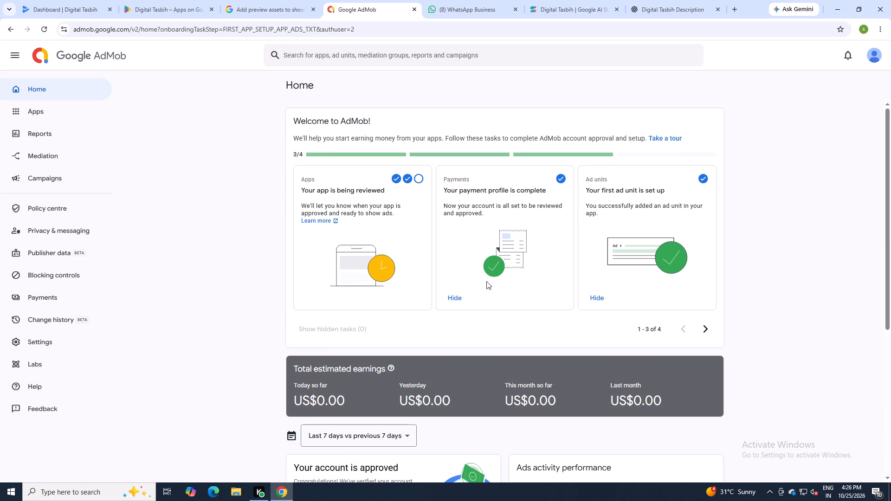
left_click(703, 329)
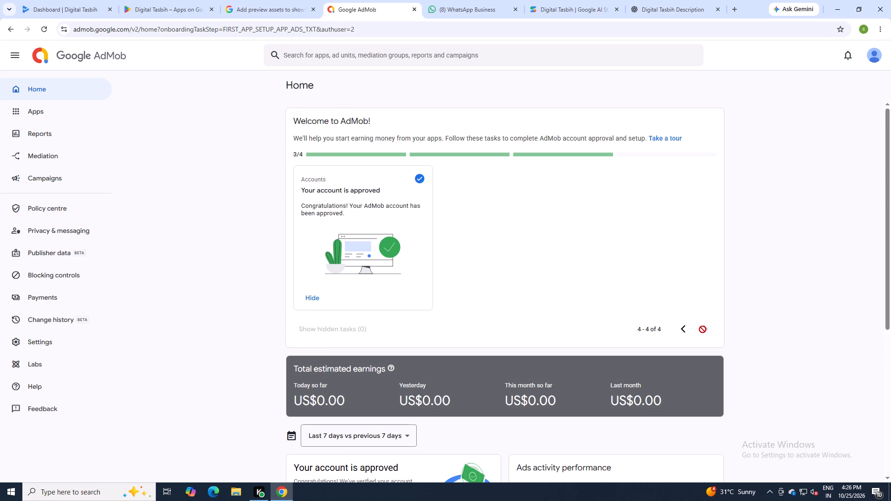
left_click(683, 328)
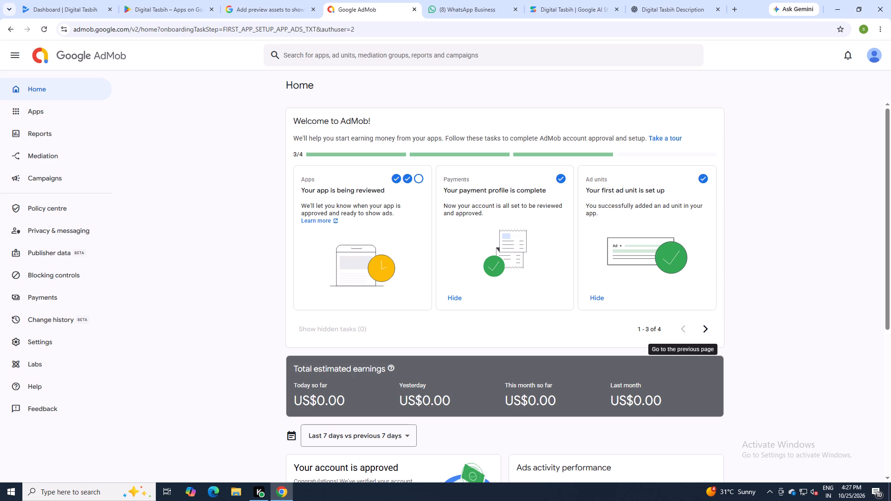
scroll(699, 350, "down", 2)
scroll(766, 299, "down", 8)
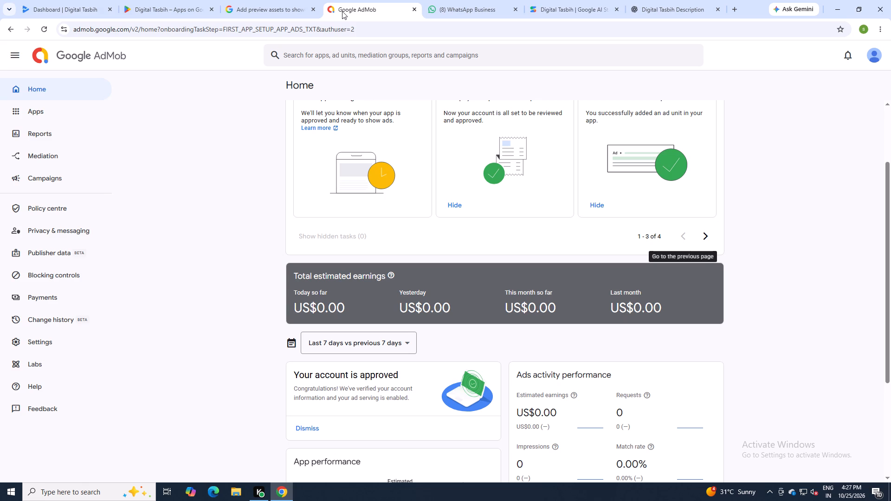
scroll(299, 3, "down", 2)
scroll(411, 175, "down", 9)
scroll(414, 187, "up", 5)
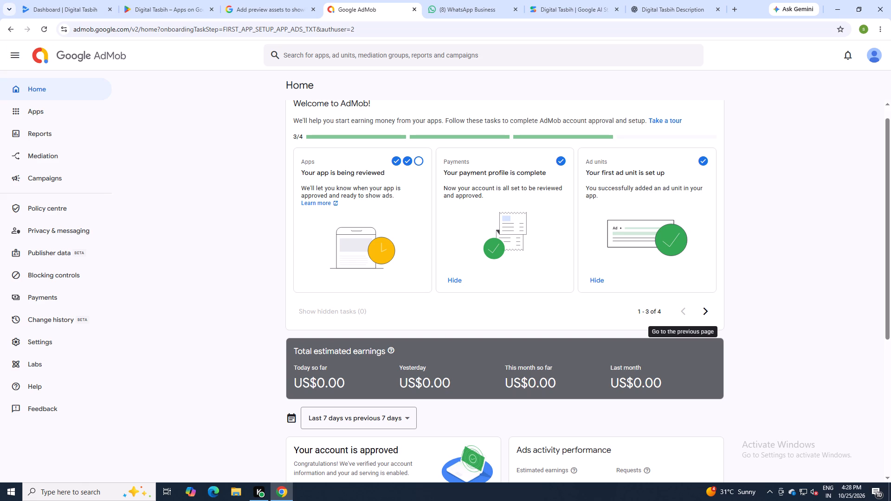
Look through AdMob's mediation section and personal settings, and check the test devices settings.
left_click(22, 110)
left_click(37, 145)
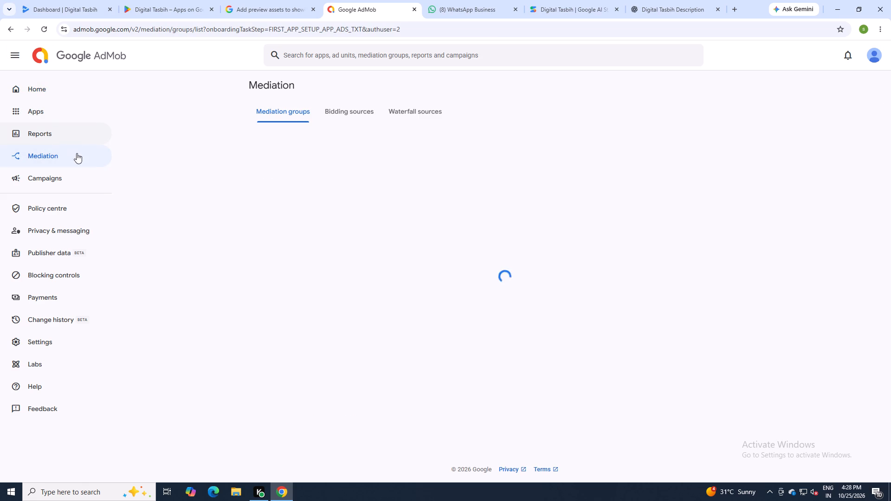
left_click(58, 341)
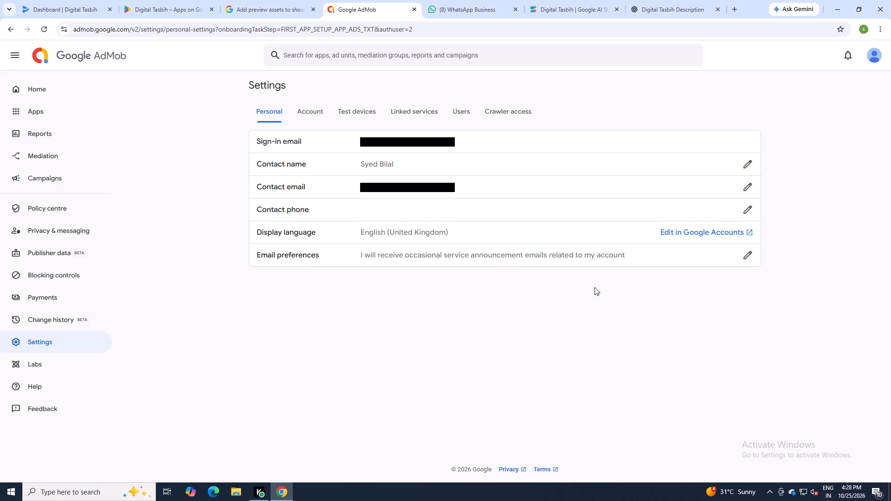
left_click(365, 109)
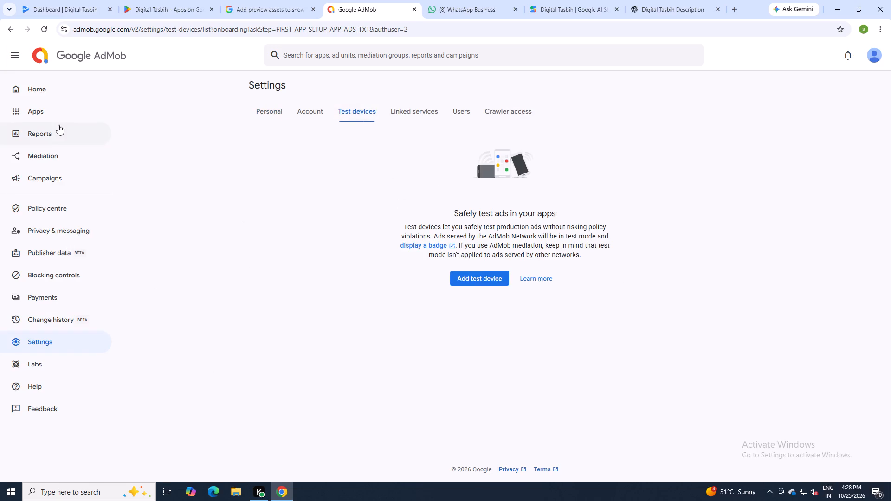
Go back to the AdMob home page and check the app review card, earnings, and ads activity performance.
left_click(52, 94)
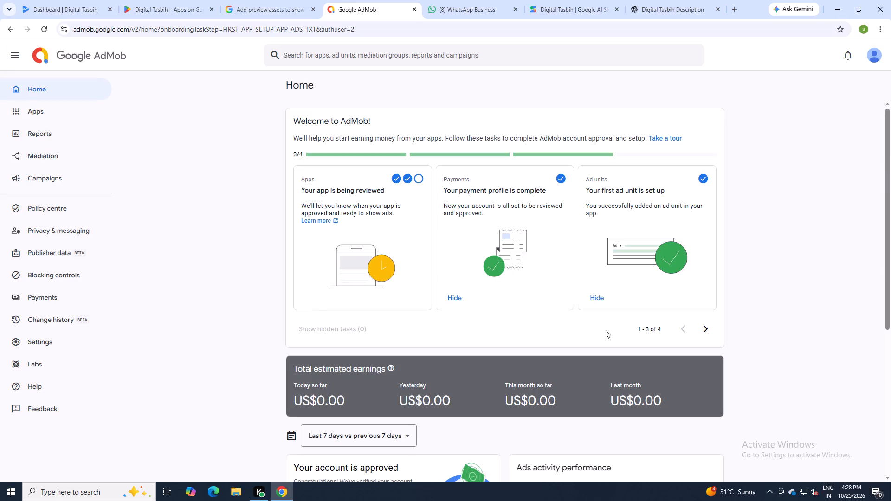
scroll(631, 334, "down", 4)
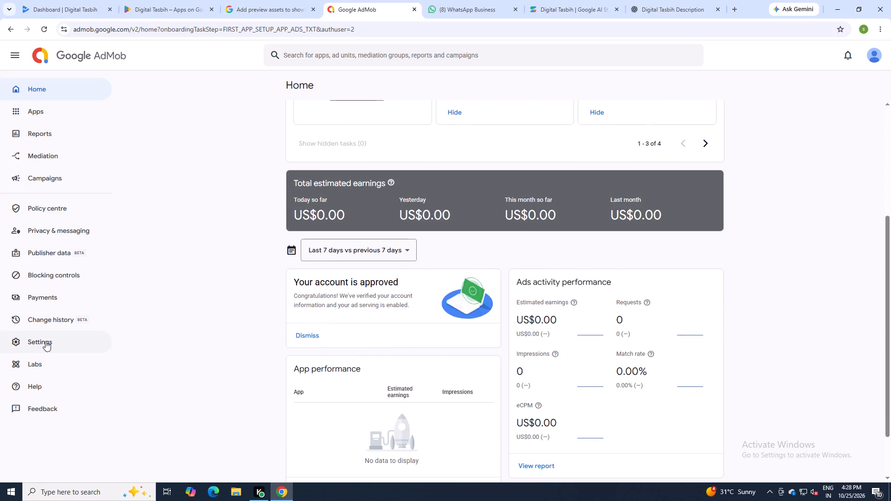
Review AdMob's payments information, including earnings and transactions, and open the payments verification page.
left_click(45, 341)
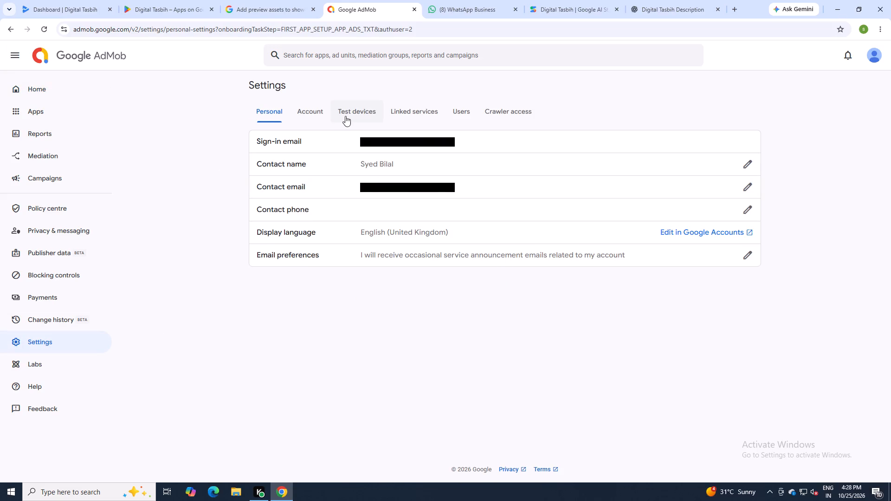
left_click(42, 299)
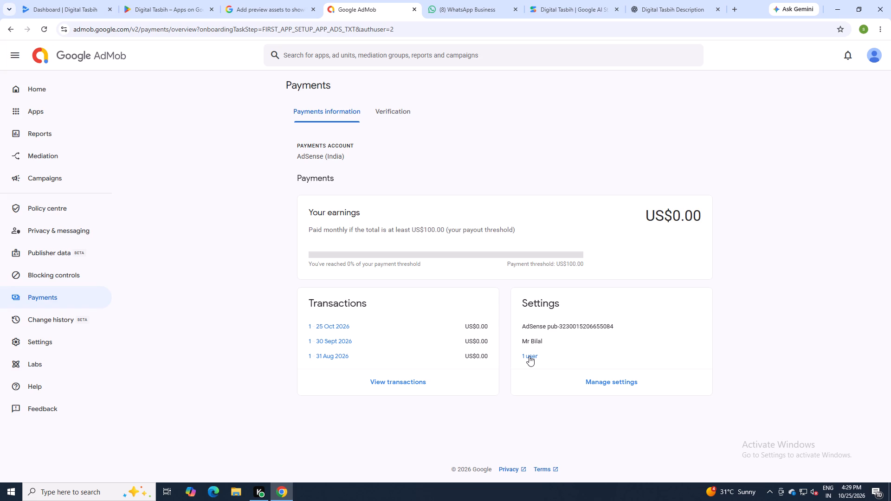
left_click(375, 113)
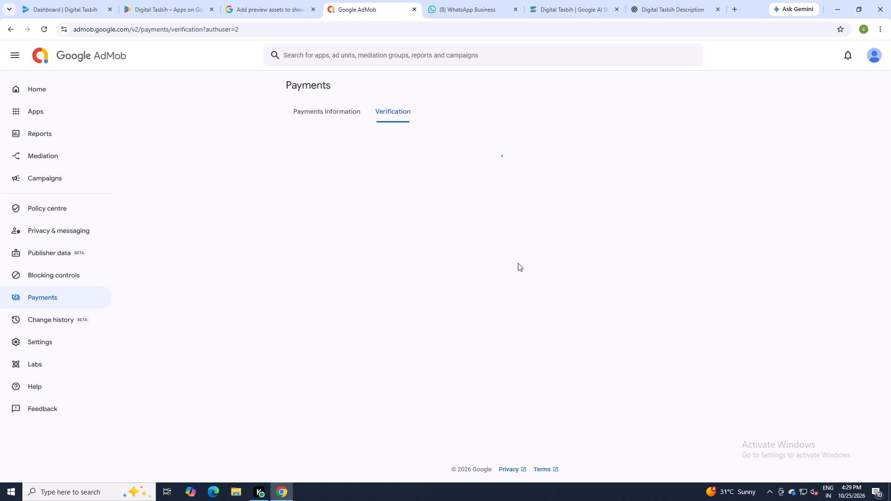